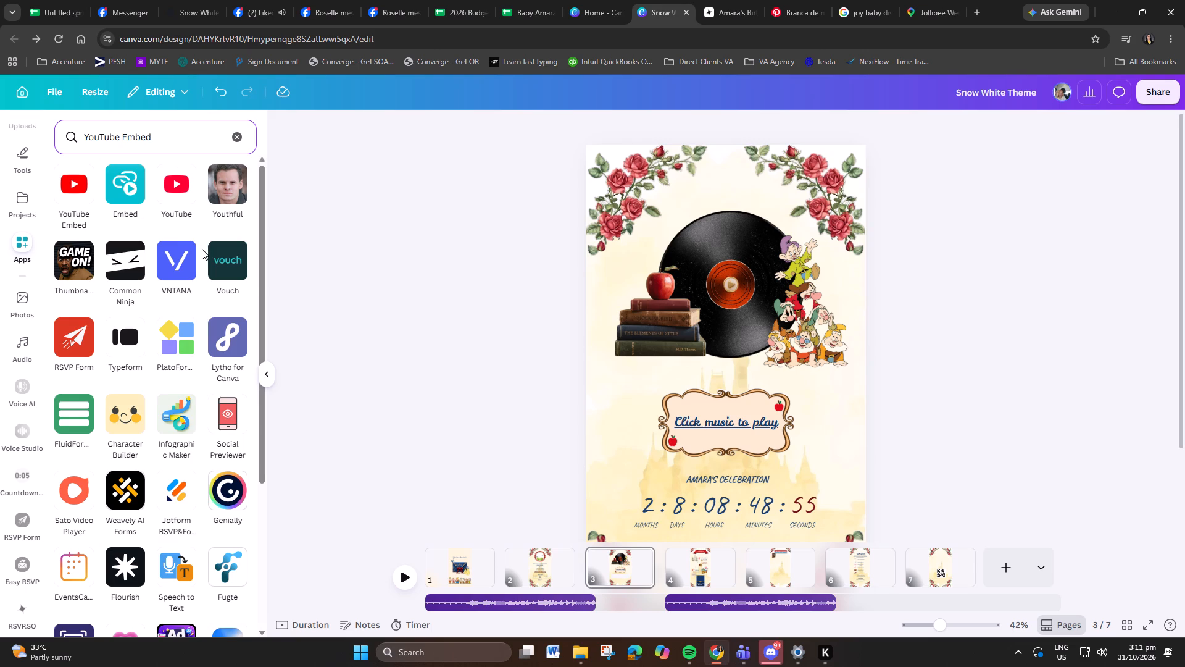
pyautogui.click(75, 188)
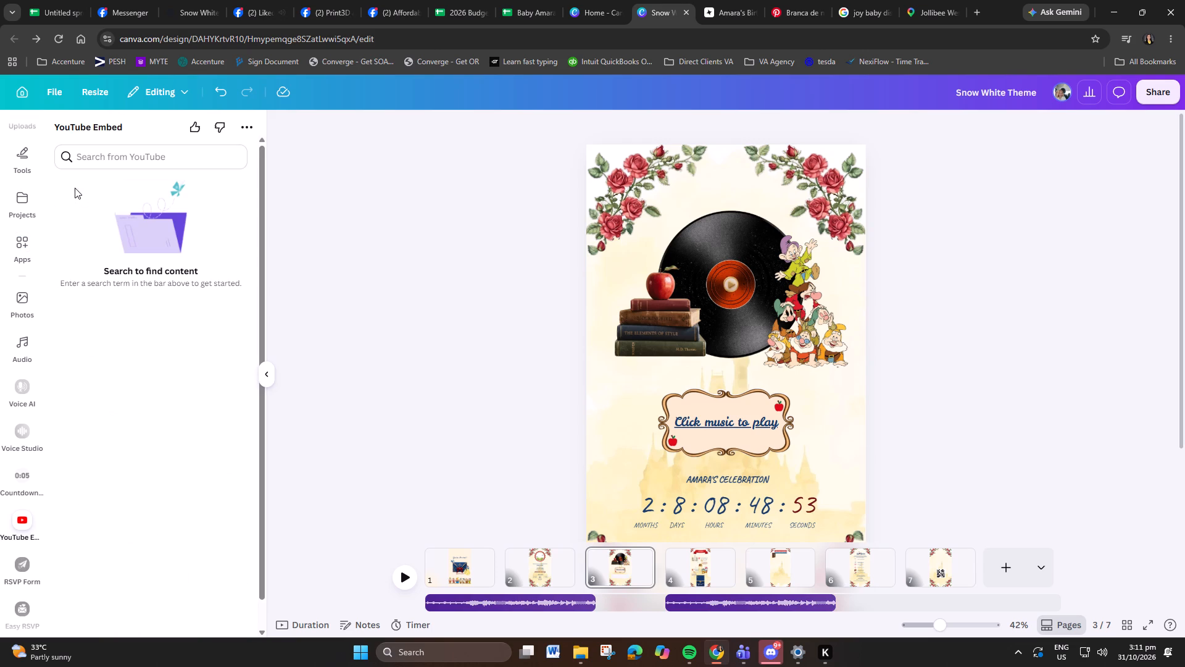
# Search YouTube for "disney princess songs".
pyautogui.click(121, 152)
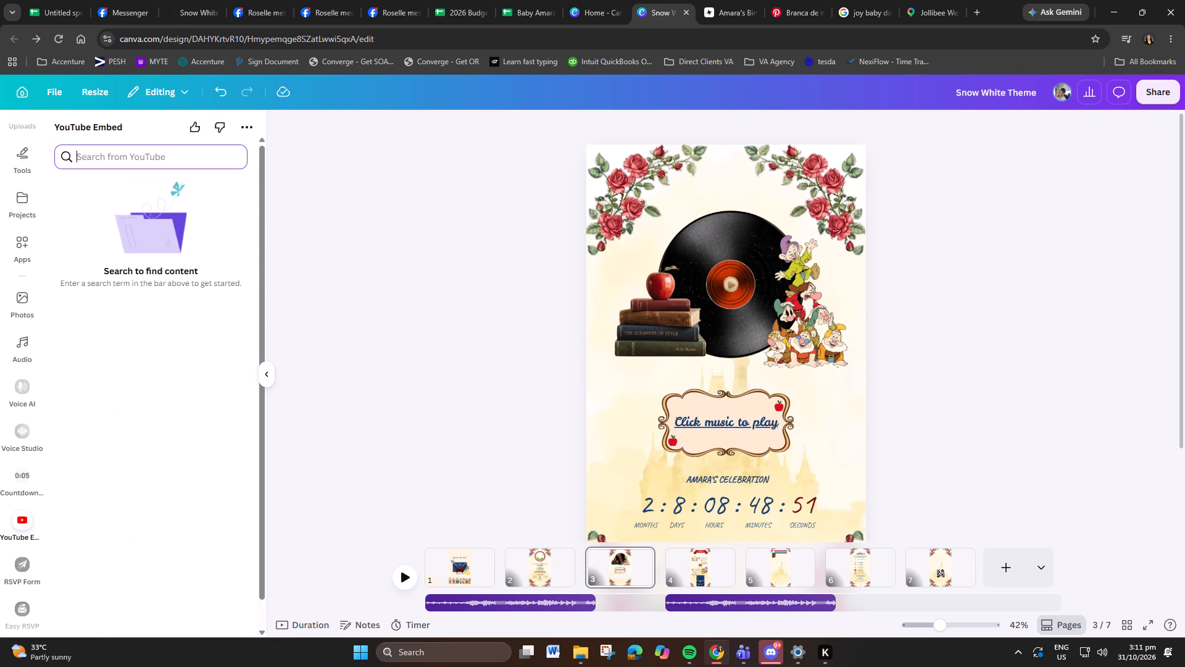
pyautogui.press('BackSpace')
pyautogui.write('snow')
pyautogui.press('BackSpace')
pyautogui.press('BackSpace')
pyautogui.press('BackSpace')
pyautogui.press('BackSpace')
pyautogui.write('disney princess songs')
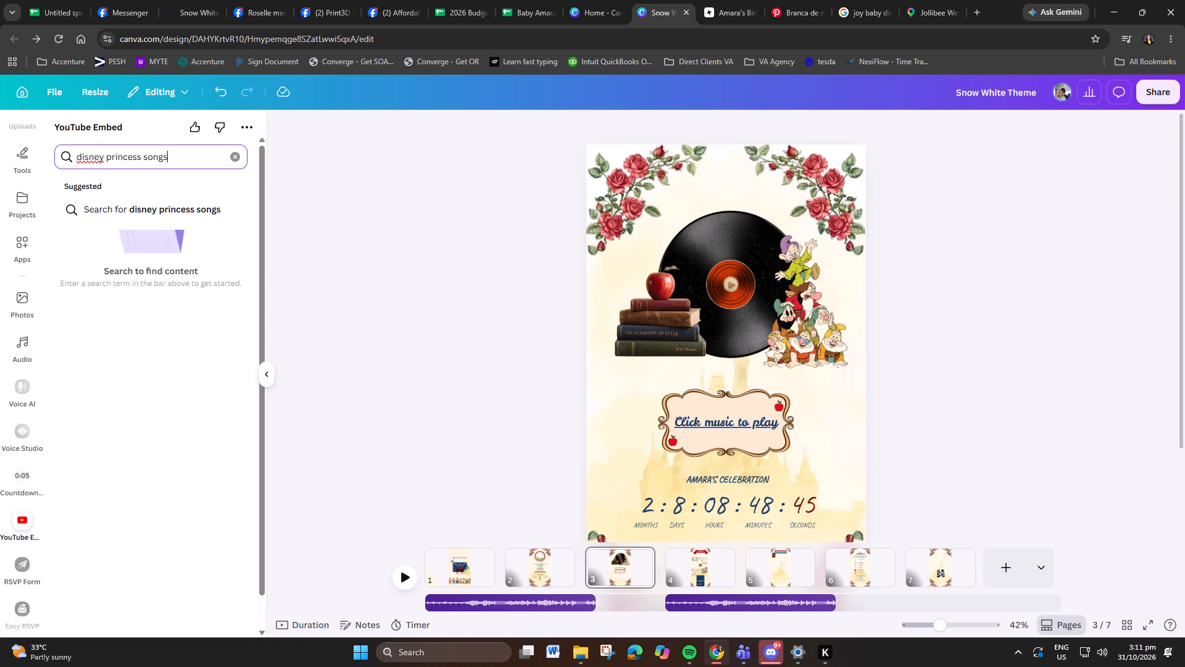
pyautogui.press('Return')
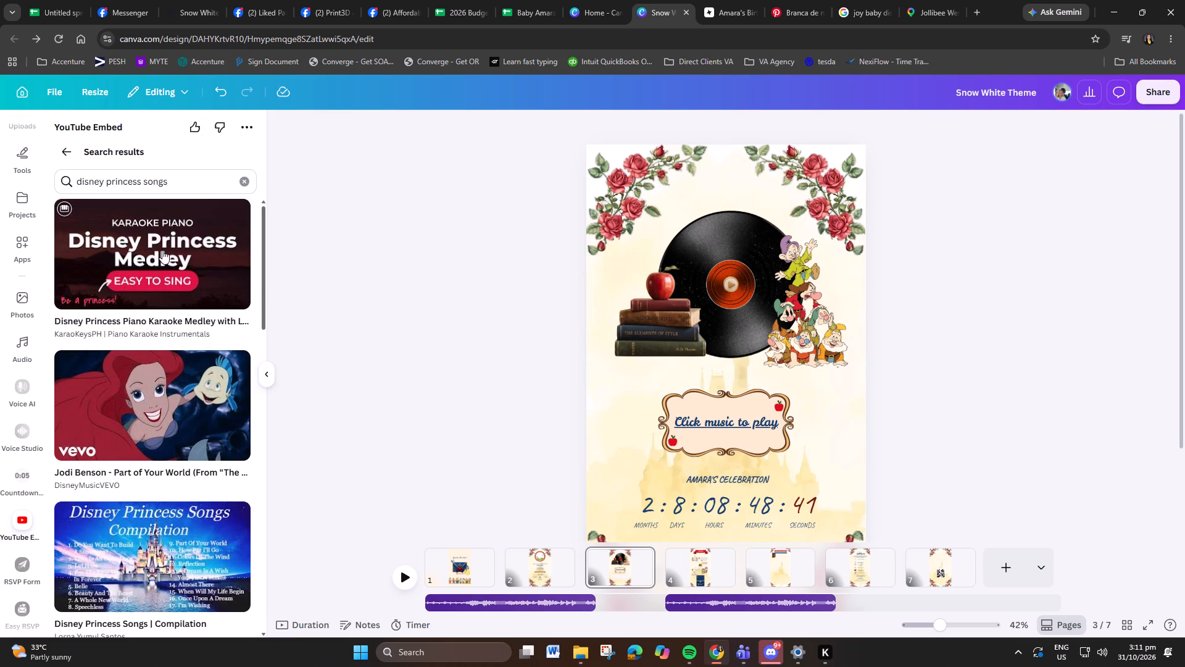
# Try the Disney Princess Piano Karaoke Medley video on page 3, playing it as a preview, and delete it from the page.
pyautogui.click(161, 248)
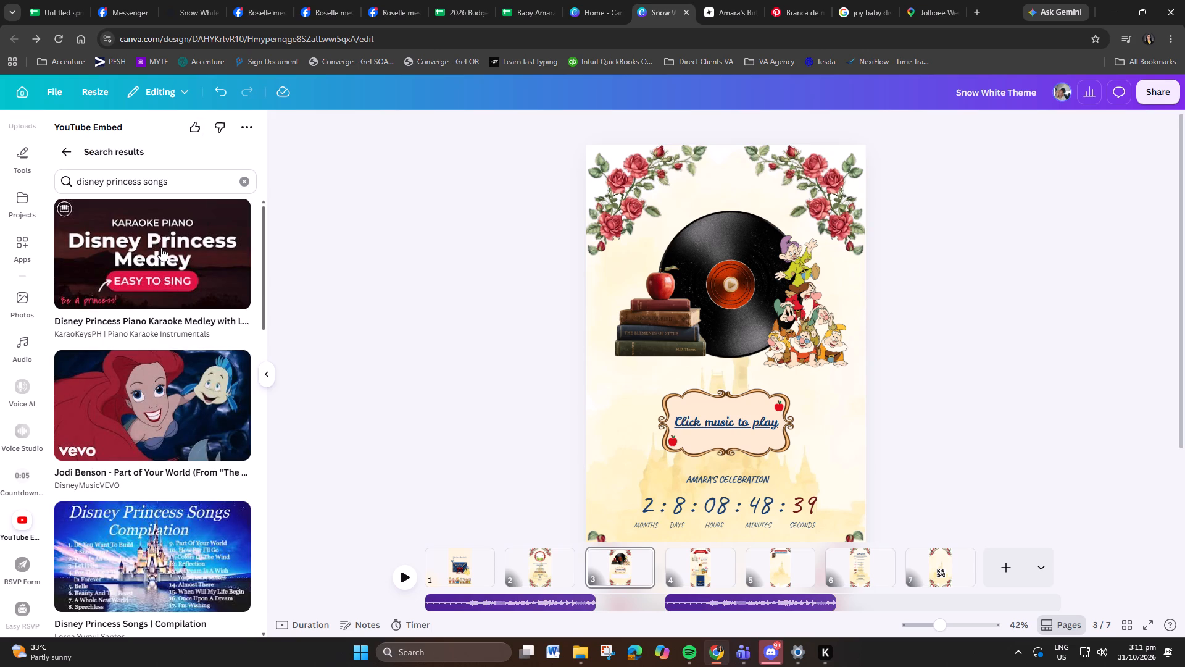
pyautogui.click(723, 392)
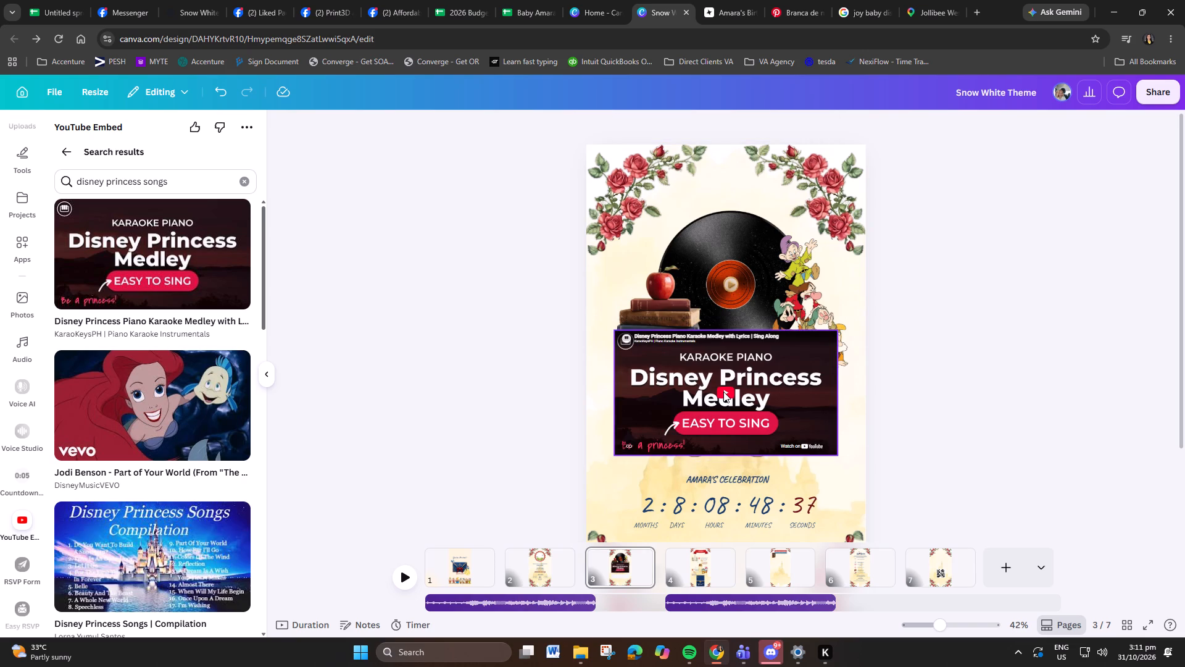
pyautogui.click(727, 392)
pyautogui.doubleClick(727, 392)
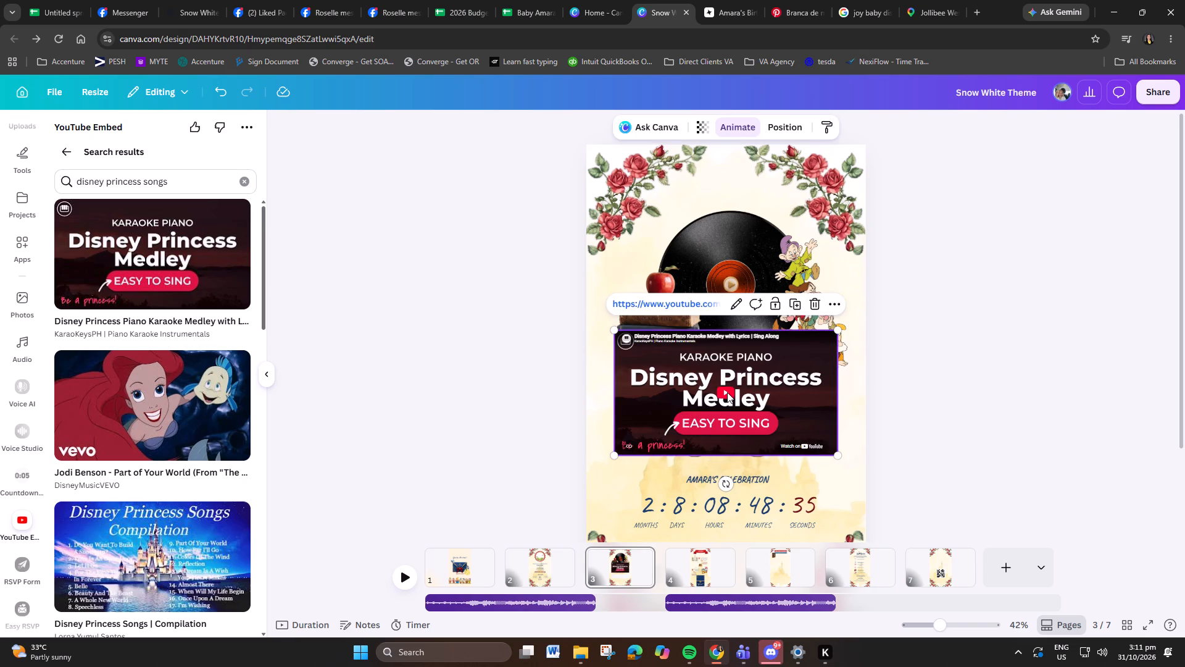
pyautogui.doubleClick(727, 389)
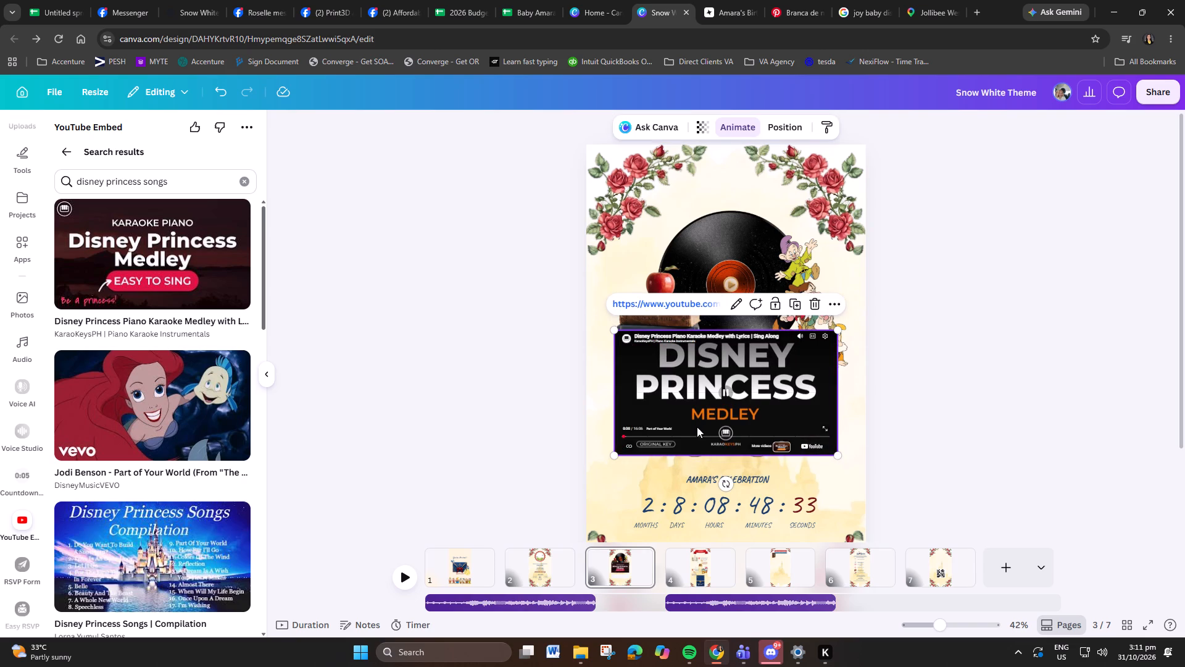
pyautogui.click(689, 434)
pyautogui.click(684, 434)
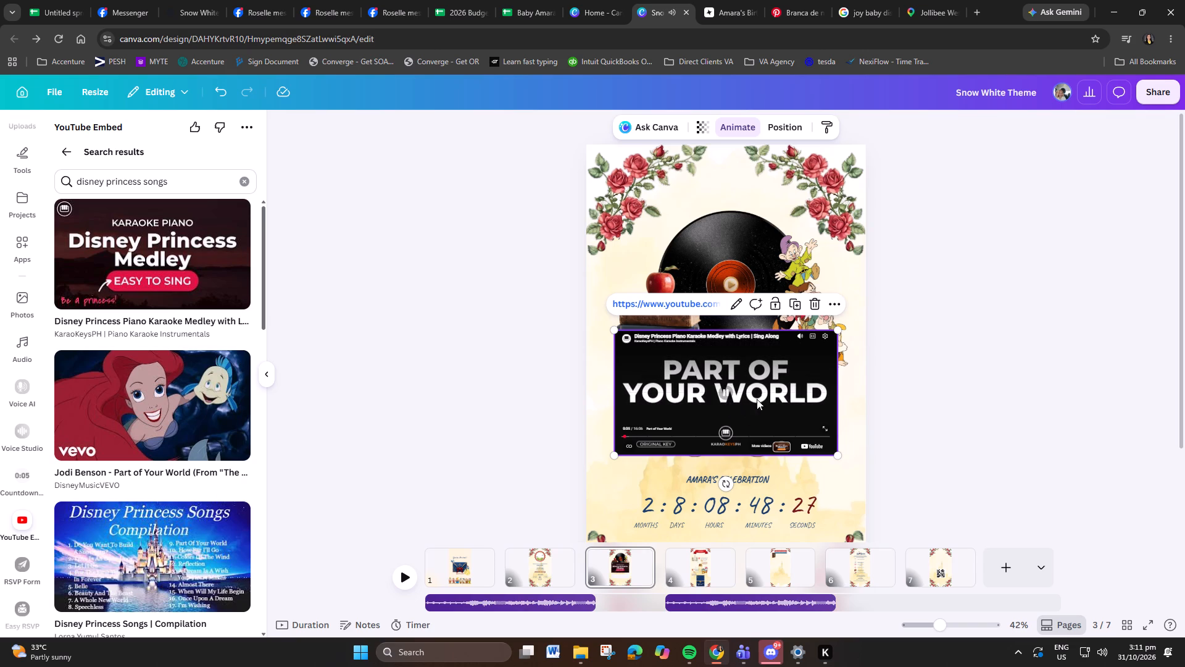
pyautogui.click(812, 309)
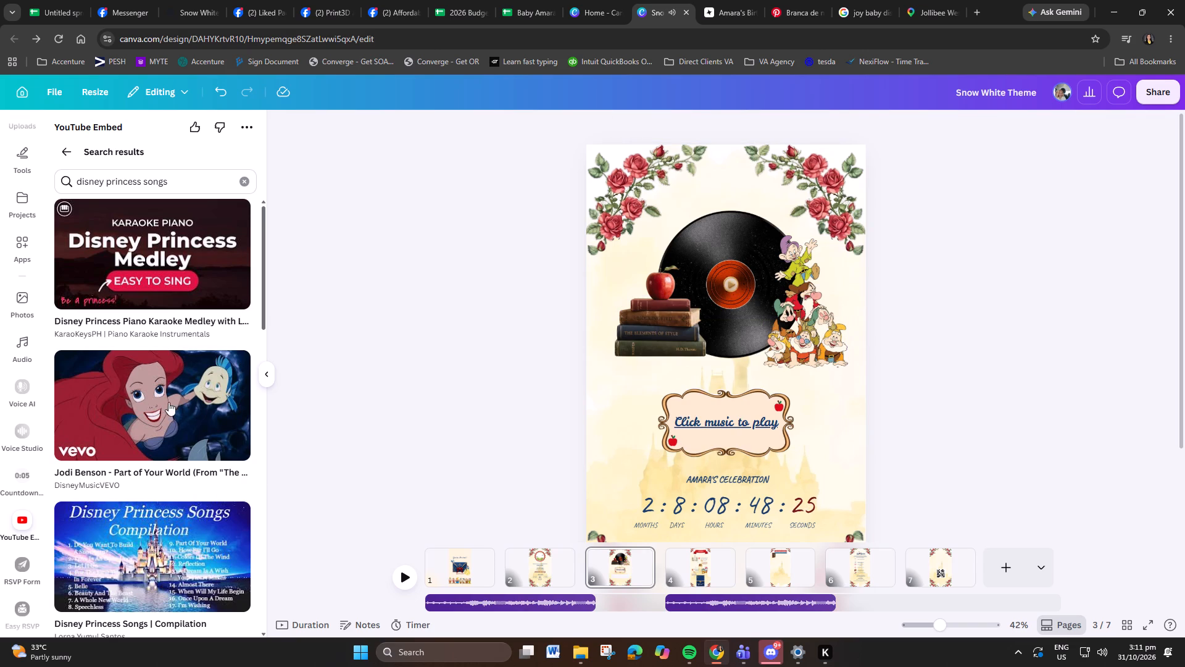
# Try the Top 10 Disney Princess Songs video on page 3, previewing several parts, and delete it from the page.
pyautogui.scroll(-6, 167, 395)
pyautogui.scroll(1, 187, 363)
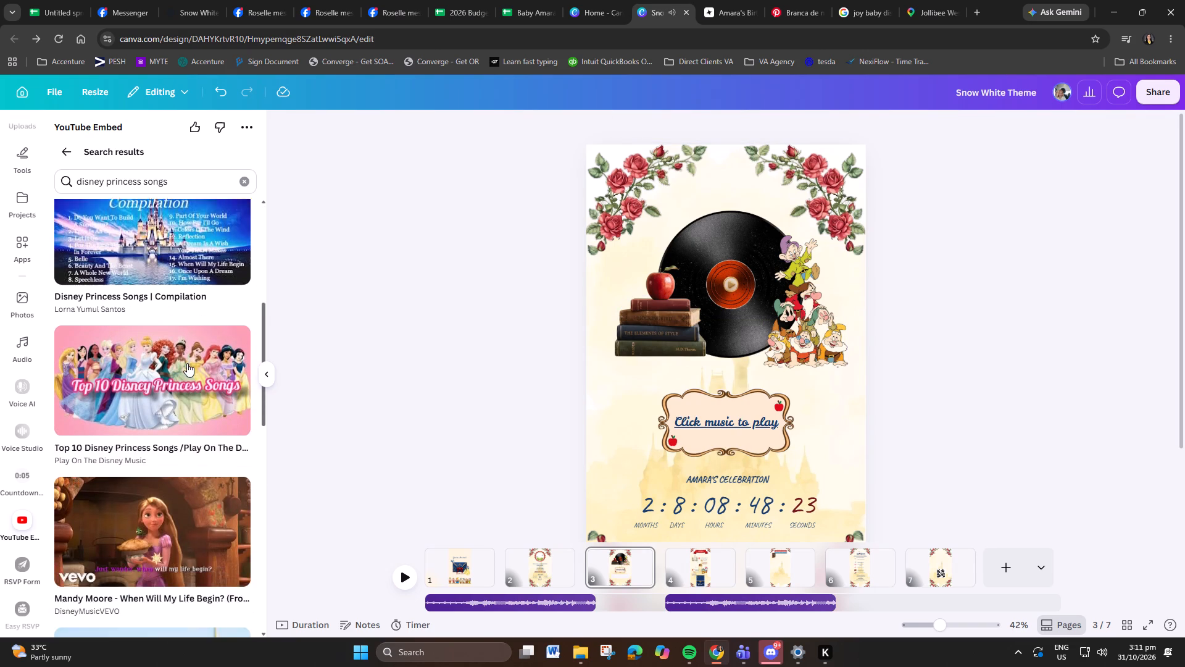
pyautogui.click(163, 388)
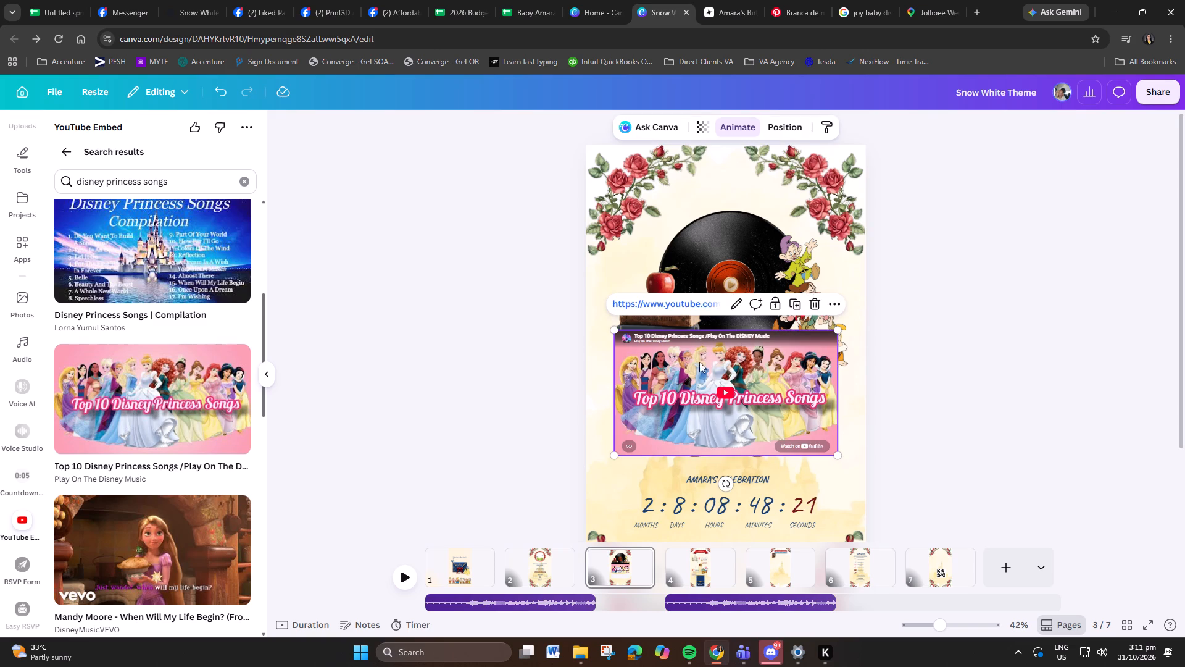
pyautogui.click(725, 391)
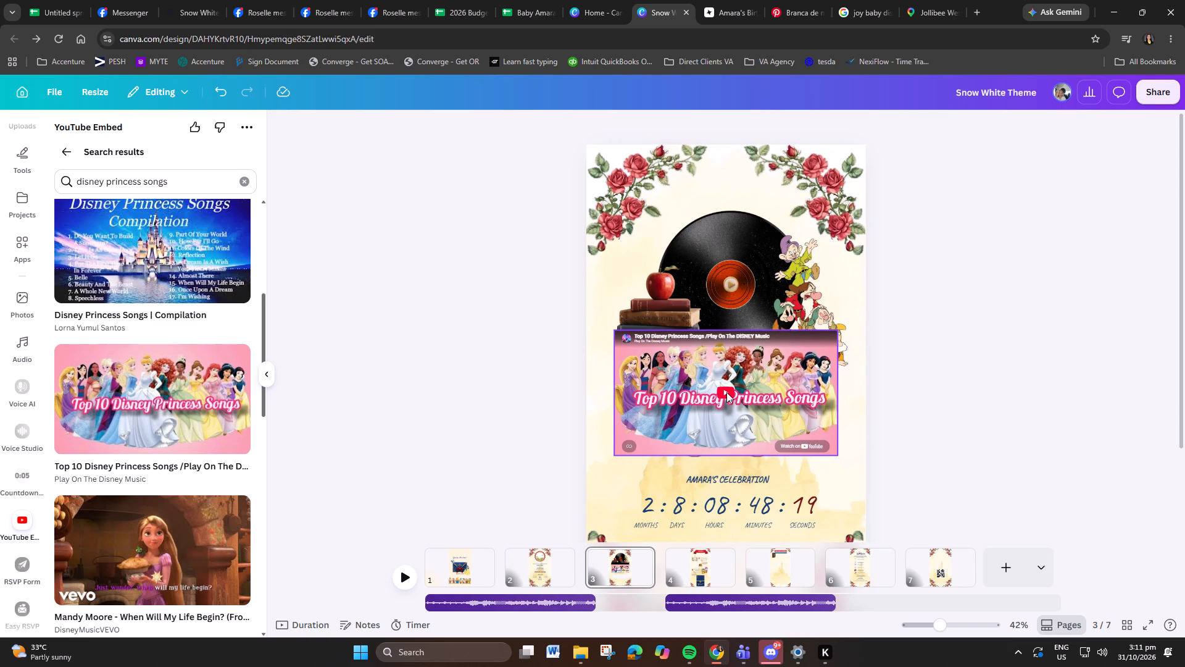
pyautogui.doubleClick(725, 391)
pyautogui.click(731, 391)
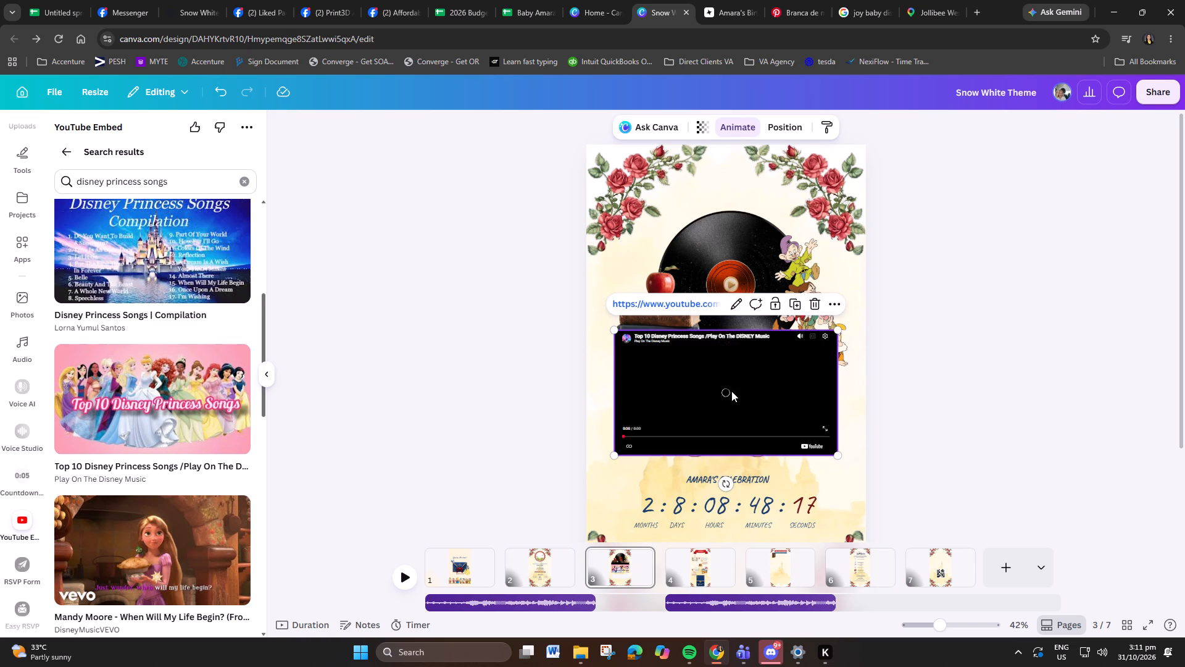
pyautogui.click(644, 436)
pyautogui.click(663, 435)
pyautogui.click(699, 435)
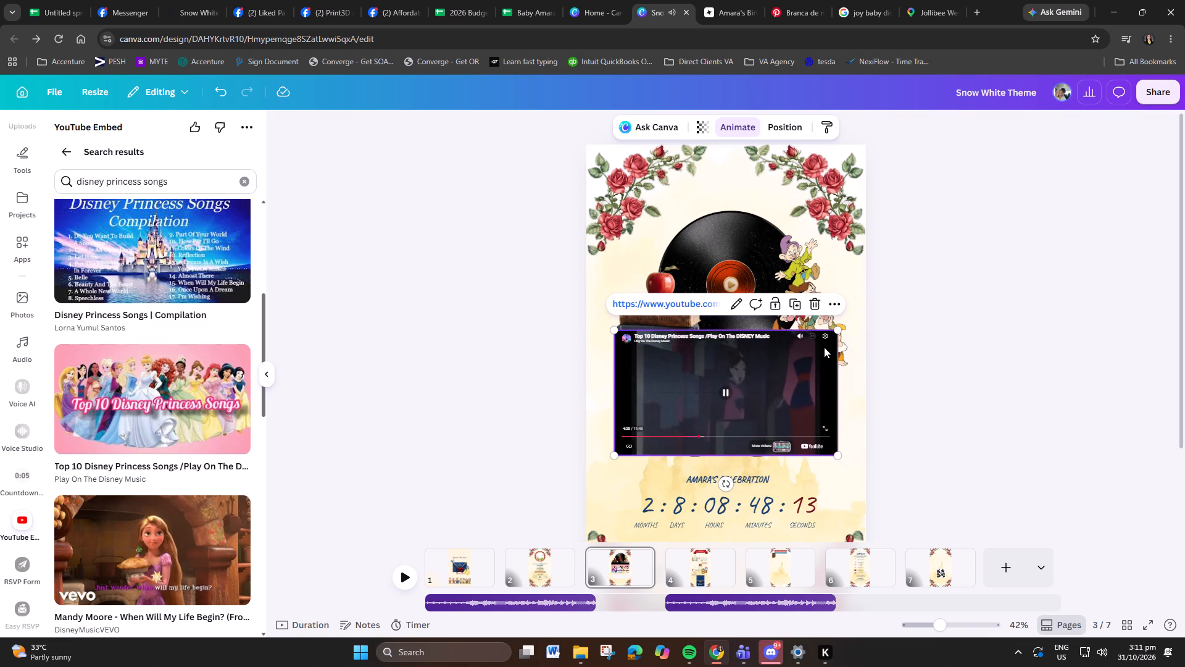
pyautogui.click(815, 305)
# Look through the remaining Disney princess song videos for another music option.
pyautogui.scroll(1, 201, 396)
pyautogui.scroll(-1, 201, 390)
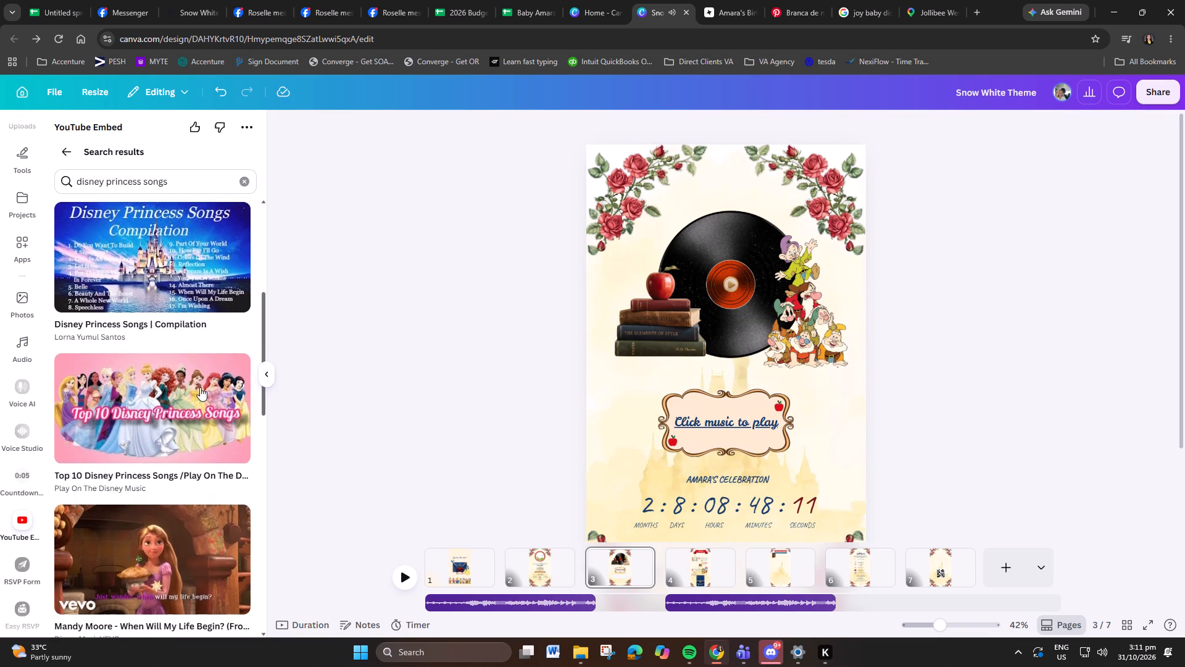
pyautogui.scroll(-11, 200, 387)
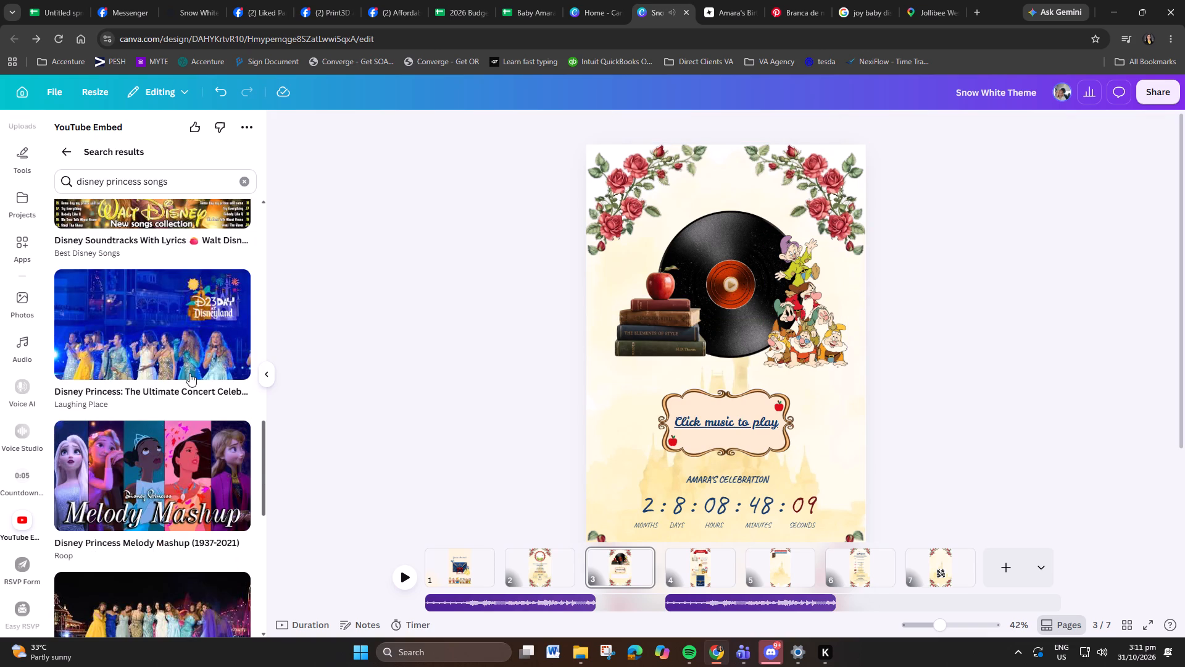
pyautogui.scroll(-6, 189, 373)
pyautogui.scroll(-4, 151, 293)
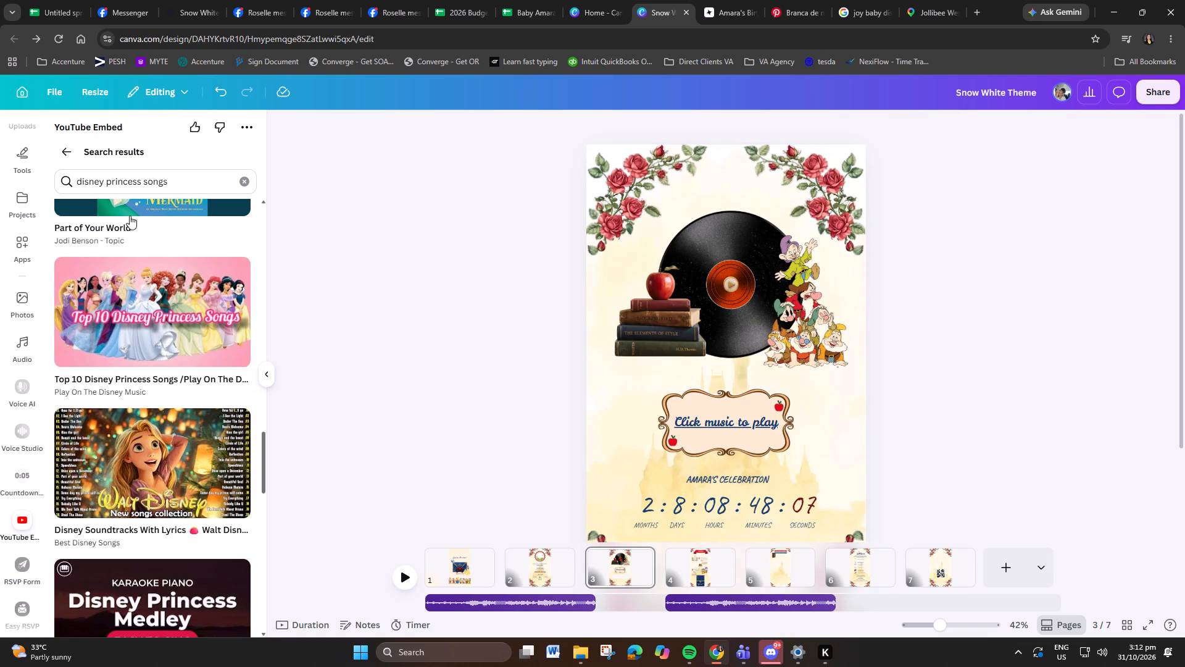
# Search YouTube for "snow white song".
pyautogui.moveTo(165, 179); pyautogui.dragTo(51, 179)
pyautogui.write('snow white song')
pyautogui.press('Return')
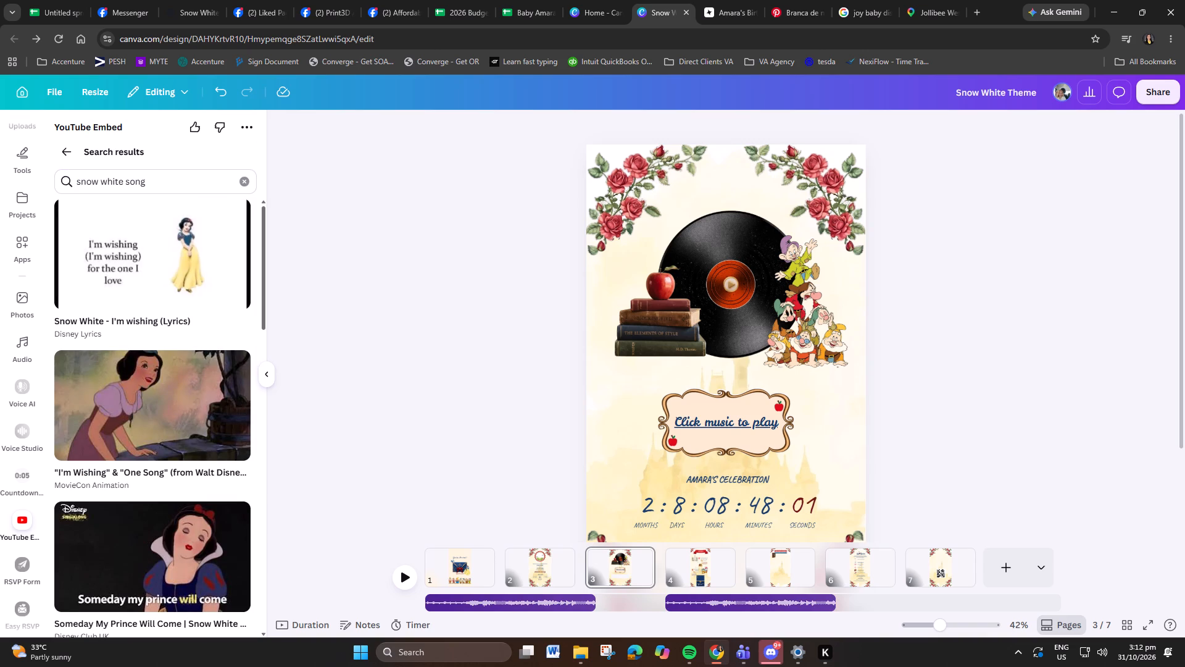
# Embed the "Snow White - I'm wishing (Lyrics)" video on page 3 and play it as a preview.
pyautogui.click(143, 248)
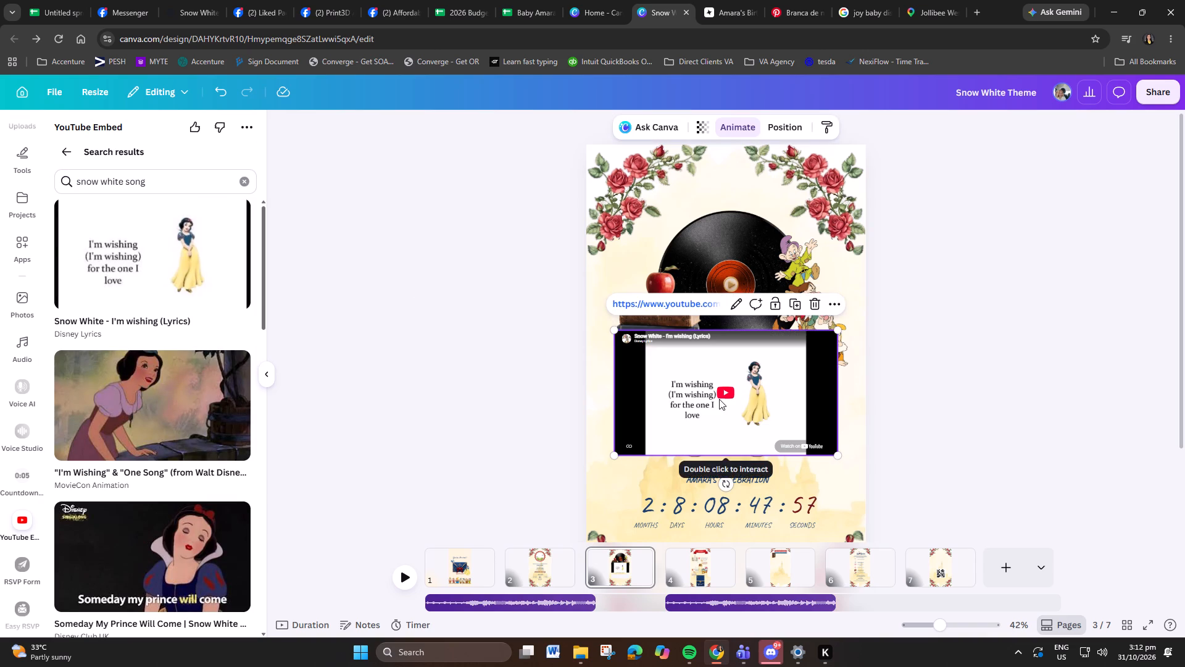
pyautogui.click(719, 399)
pyautogui.click(722, 395)
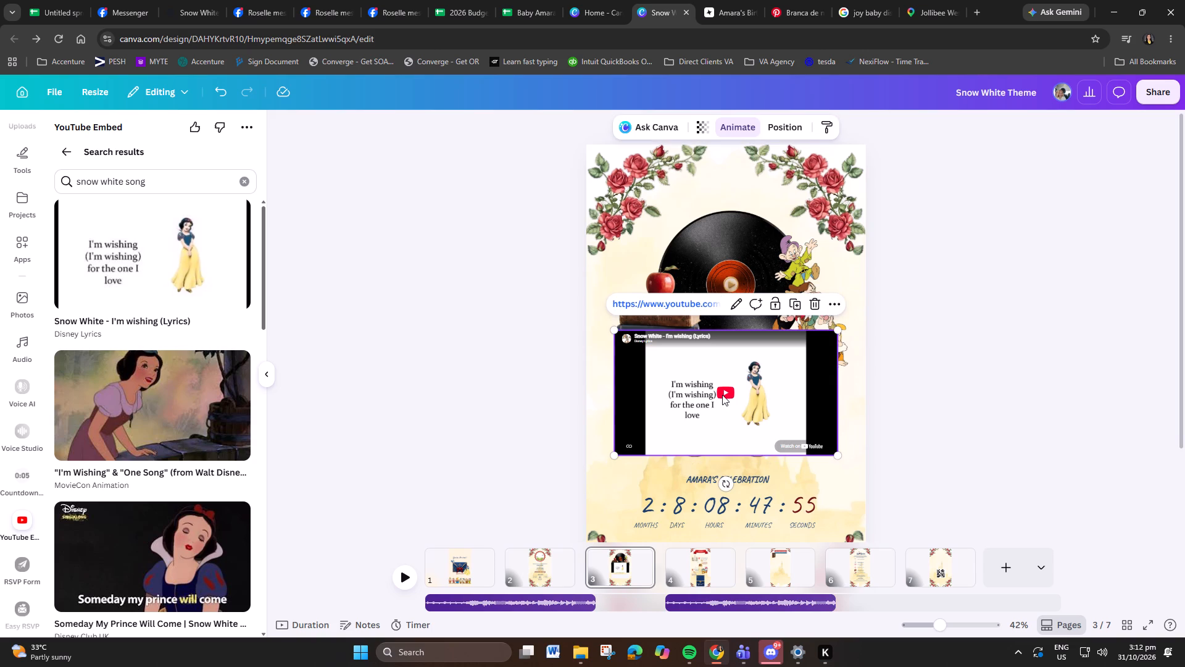
pyautogui.doubleClick(722, 395)
pyautogui.doubleClick(726, 393)
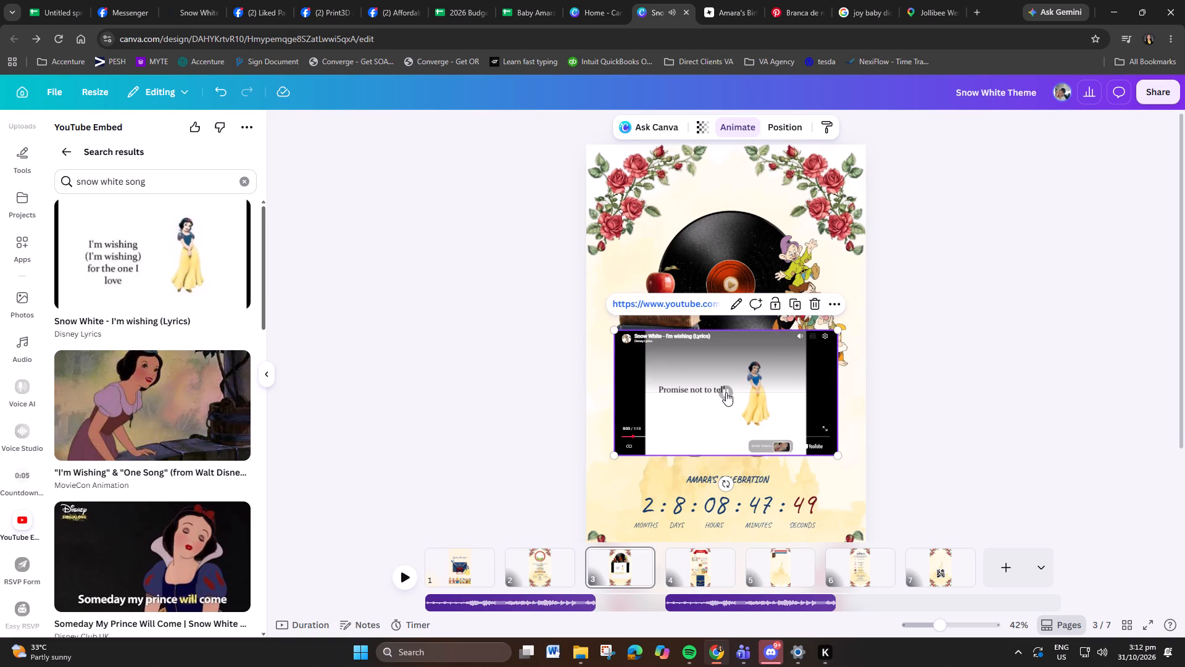
# Switch to the published Snow White invitation site to view its music and countdown page.
pyautogui.click(196, 22)
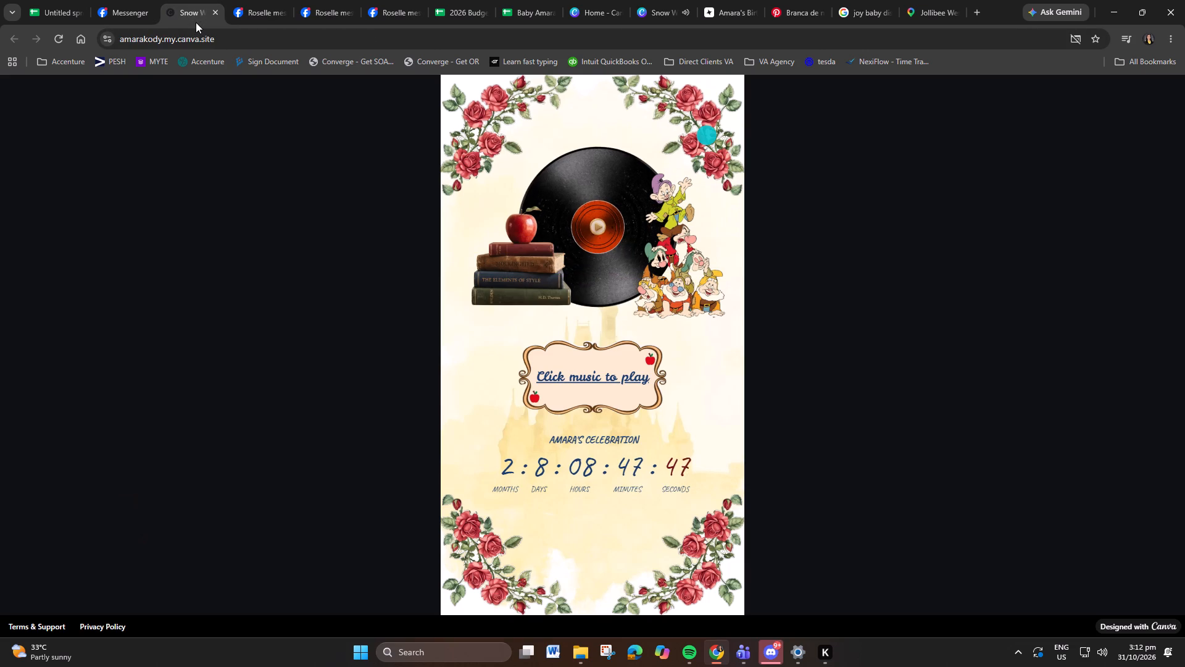
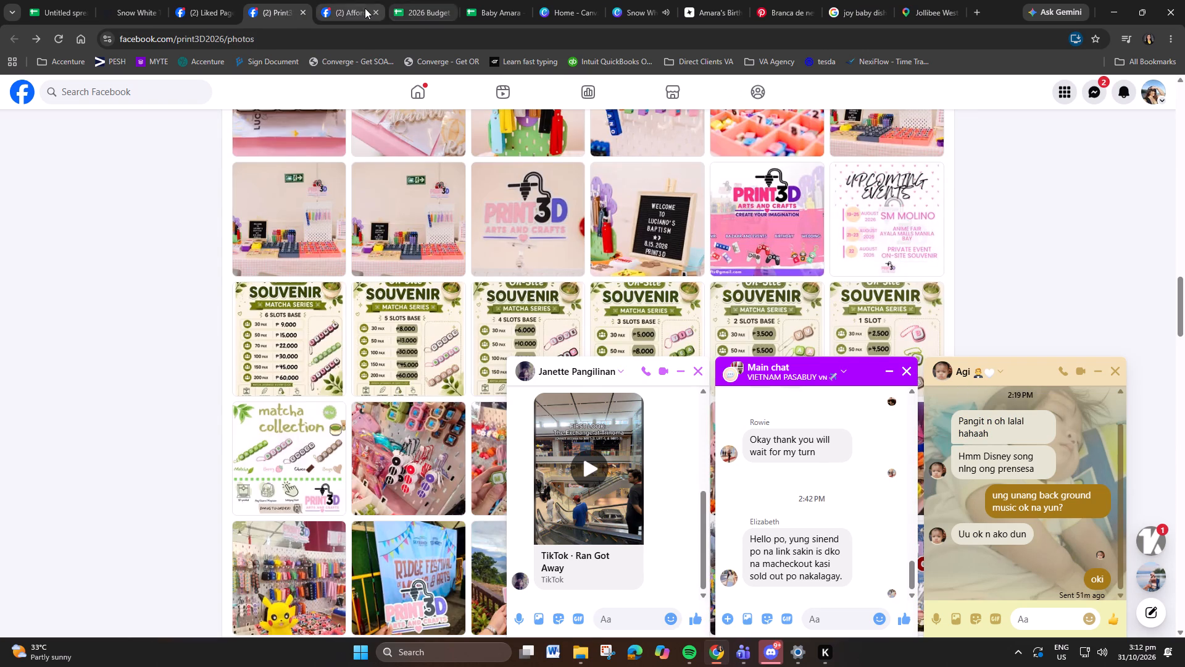
# Open the Messenger chat list on Facebook to check the unread messages.
pyautogui.click(1101, 88)
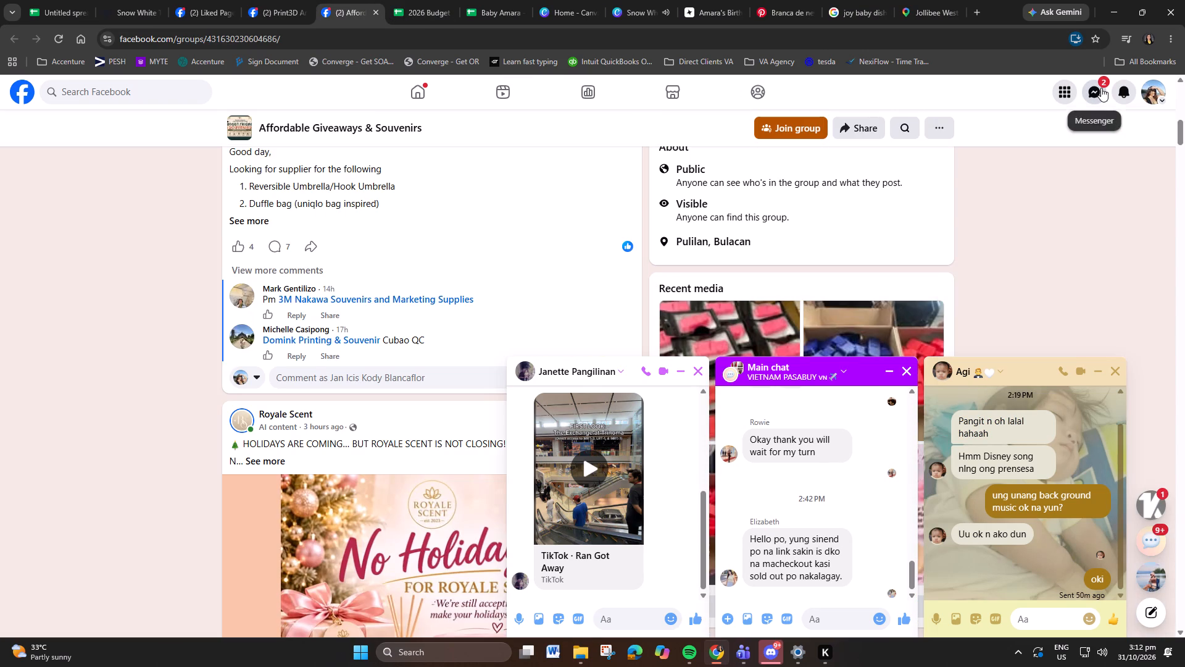
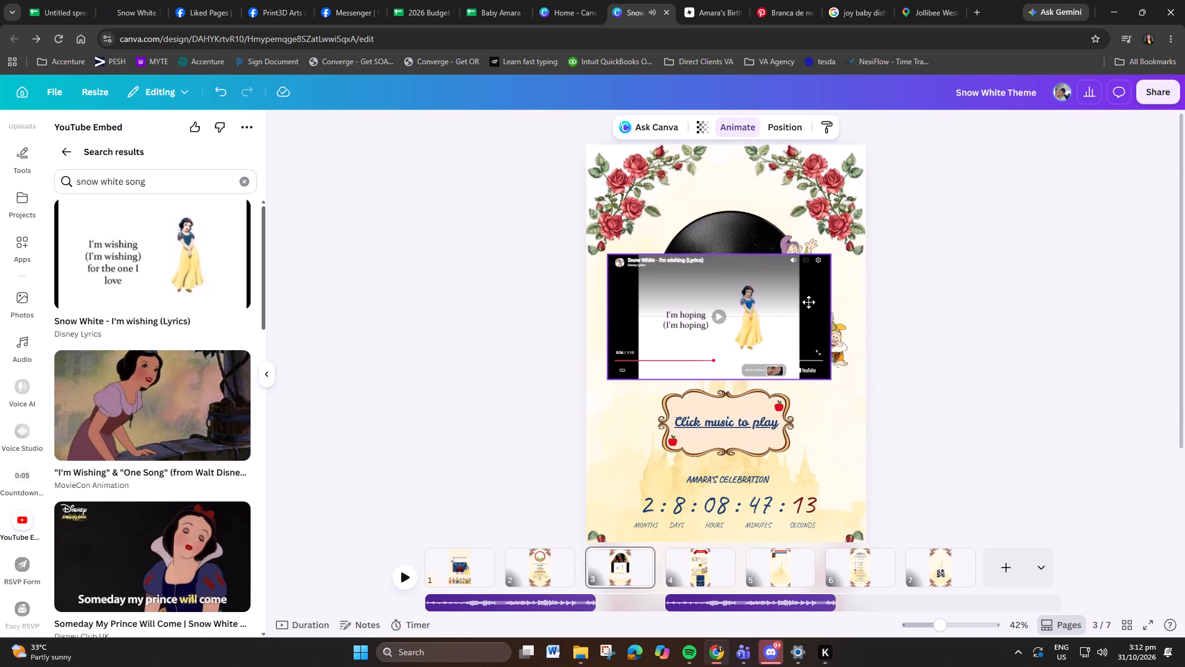
# Position the Snow White - I'm wishing video over the vinyl record on page 3 and set its transparency to 43.
pyautogui.moveTo(809, 302); pyautogui.dragTo(818, 270)
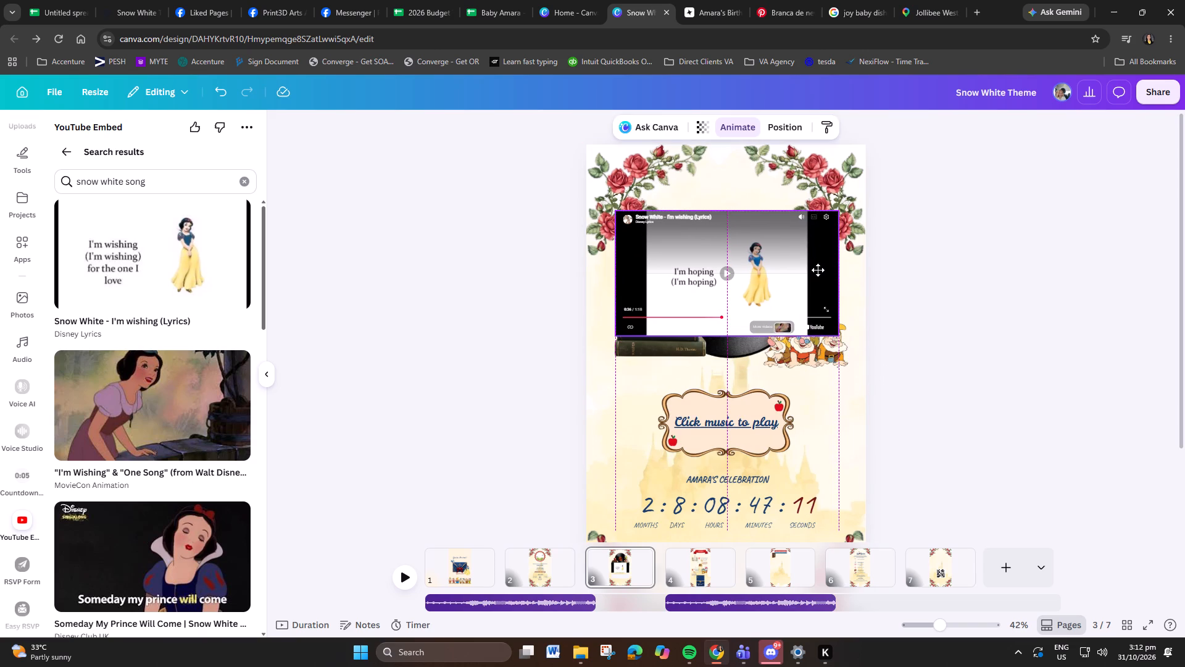
pyautogui.moveTo(818, 270); pyautogui.dragTo(819, 281)
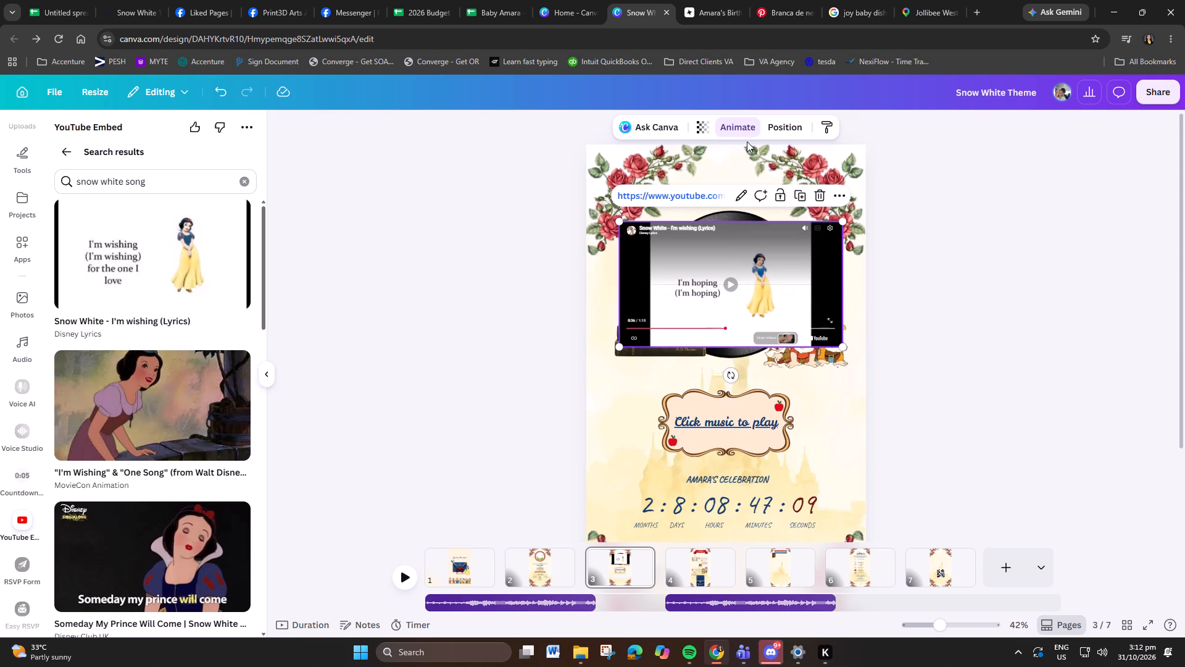
pyautogui.click(740, 130)
pyautogui.click(701, 129)
pyautogui.moveTo(731, 188); pyautogui.dragTo(679, 190)
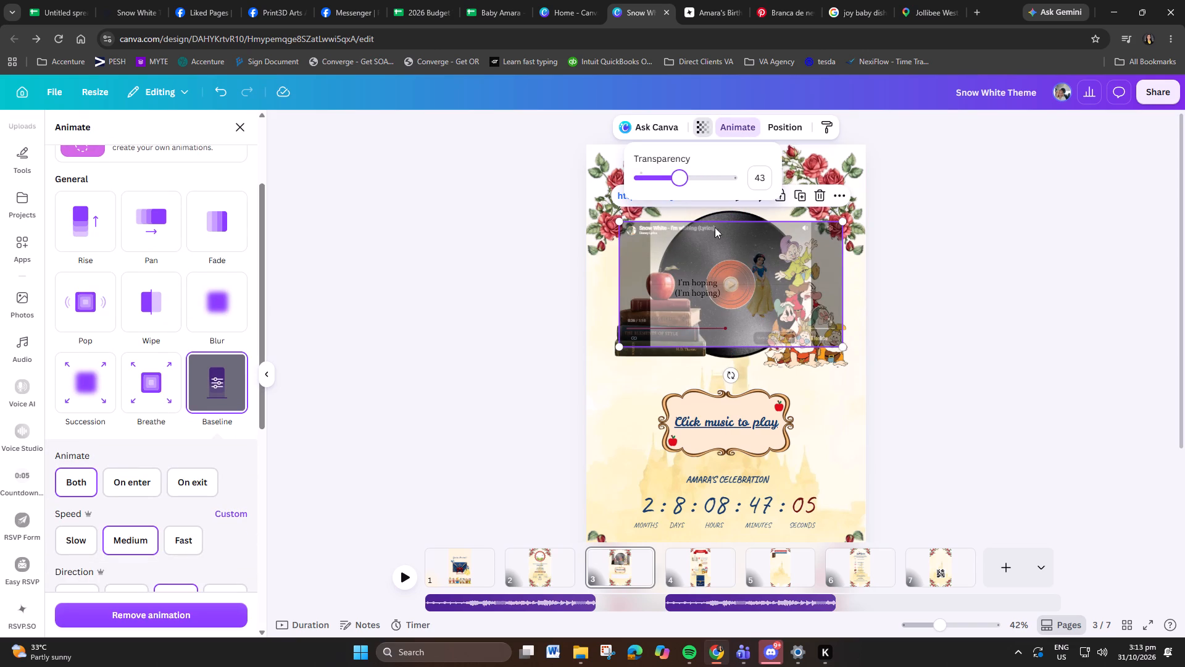
# Move the video down off the record onto the Click music to play frame, and apply the Rotate effect to the record's small center play image.
pyautogui.moveTo(813, 255); pyautogui.dragTo(810, 402)
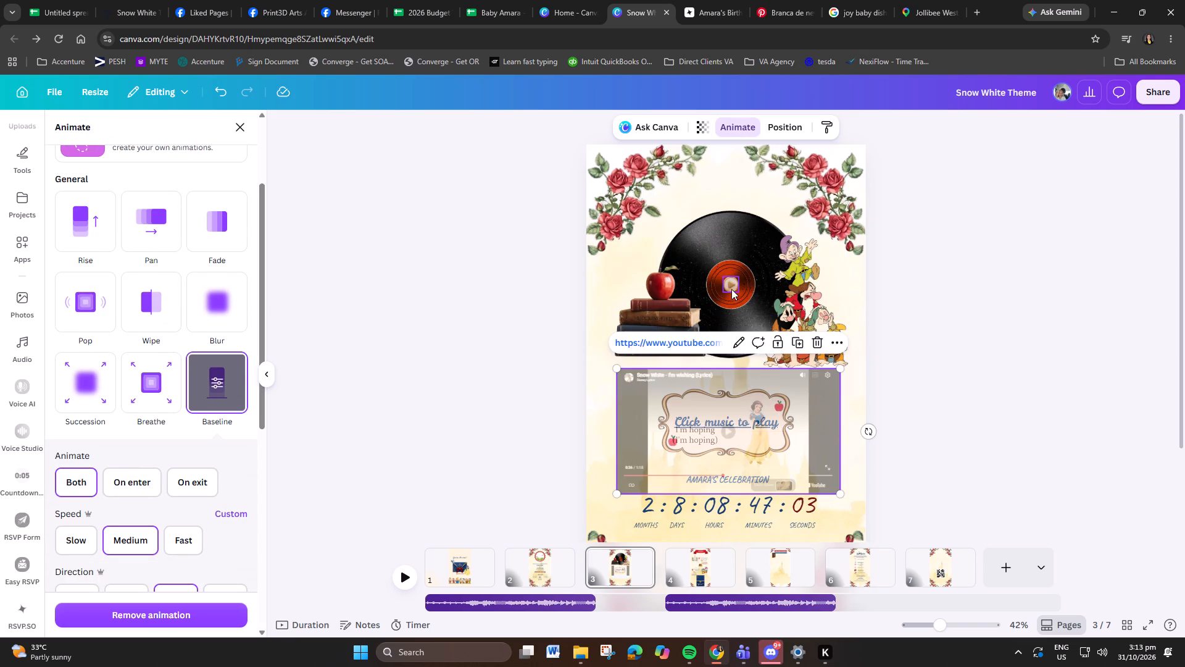
pyautogui.click(731, 289)
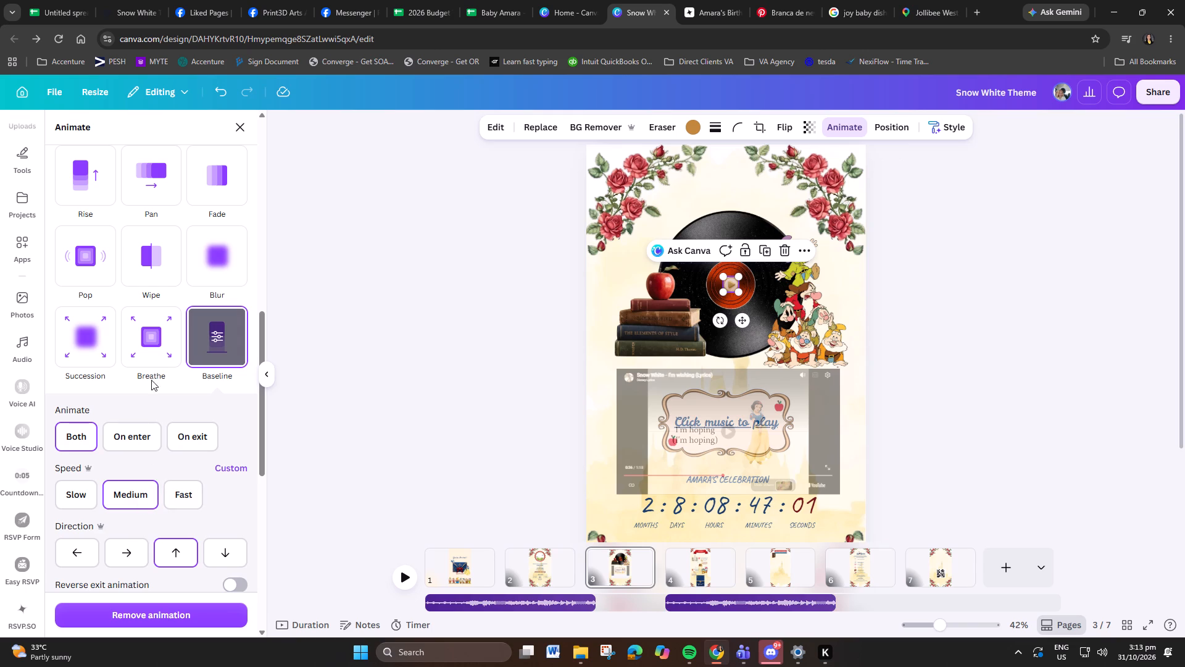
pyautogui.scroll(-4, 201, 429)
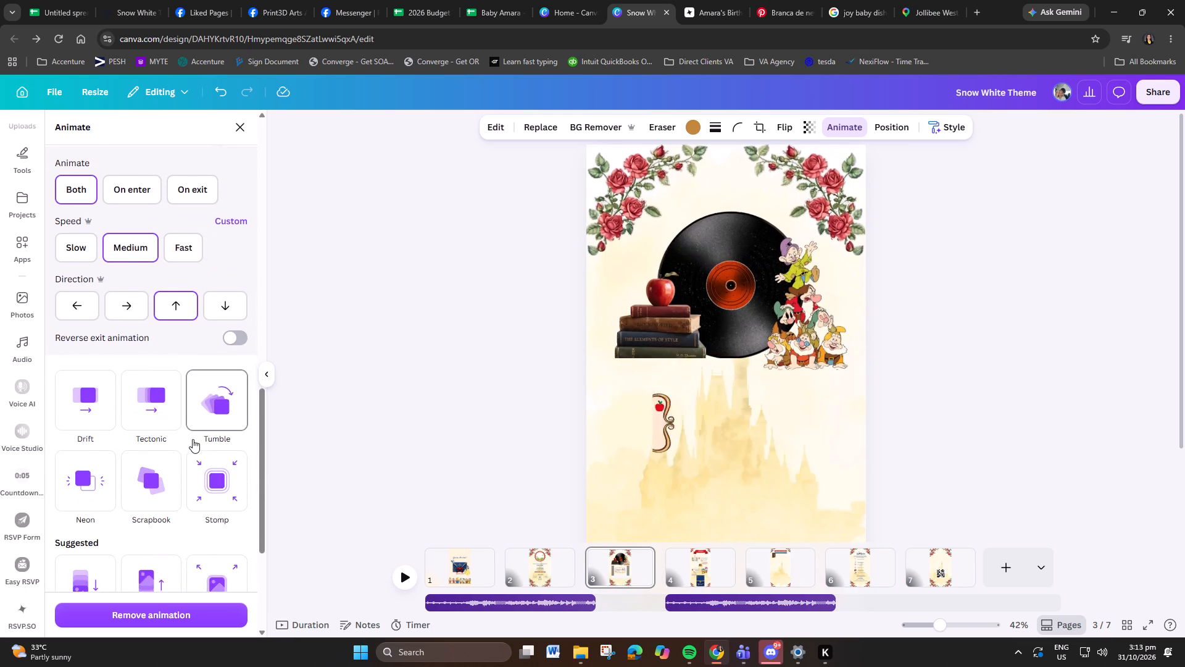
pyautogui.scroll(1, 193, 439)
pyautogui.scroll(-1, 193, 439)
pyautogui.scroll(-4, 197, 498)
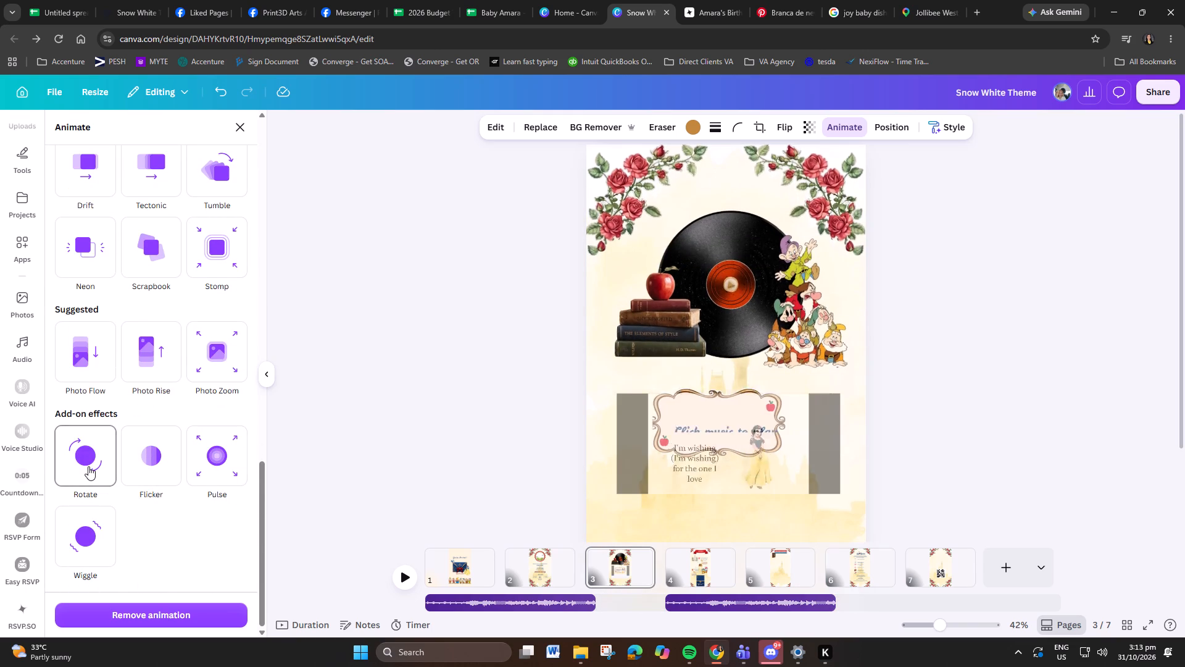
pyautogui.click(88, 466)
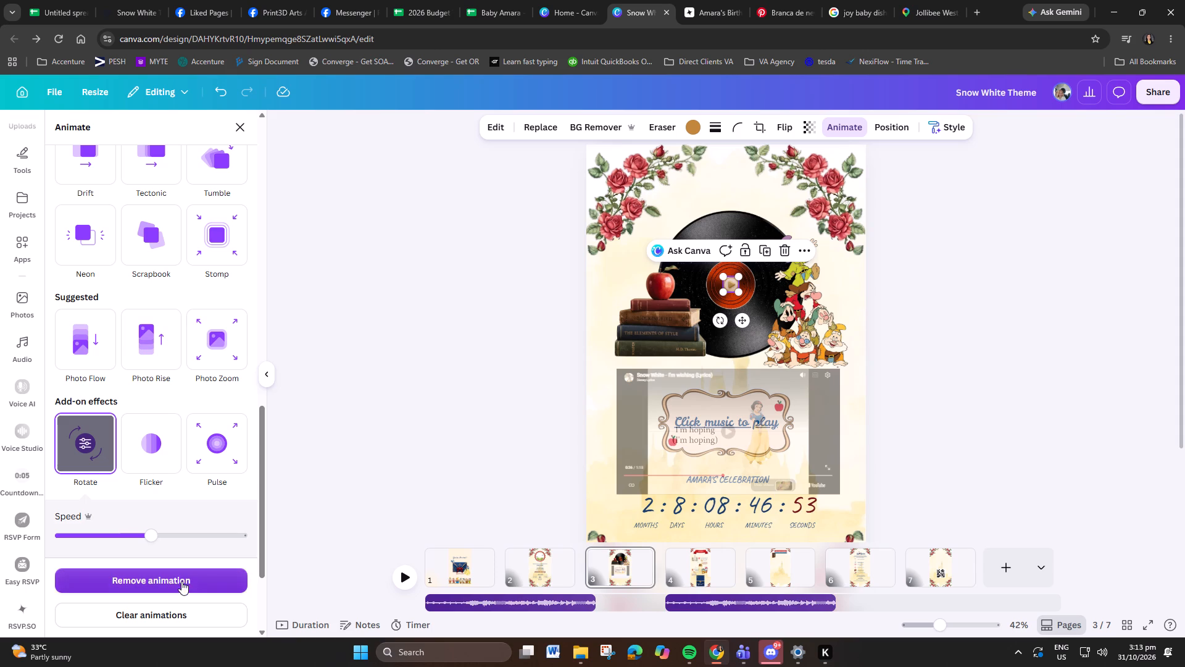
# Move the Snow White - I'm wishing video back over the vinyl record on page 3 and make it fully transparent.
pyautogui.click(439, 385)
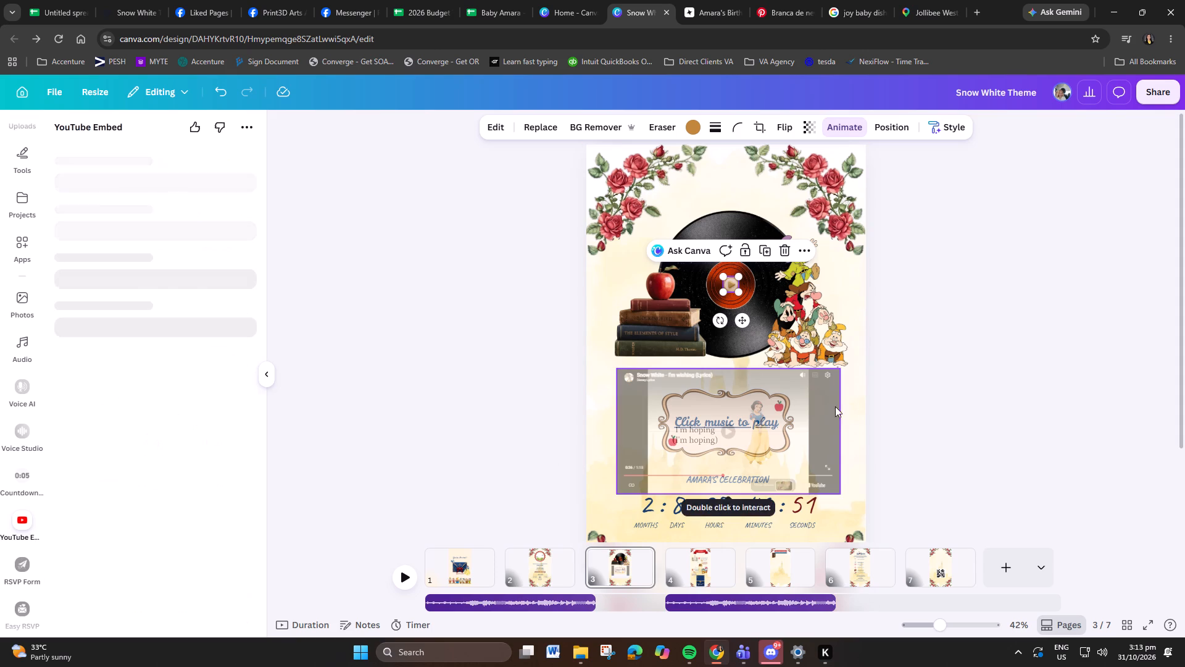
pyautogui.moveTo(807, 416); pyautogui.dragTo(809, 272)
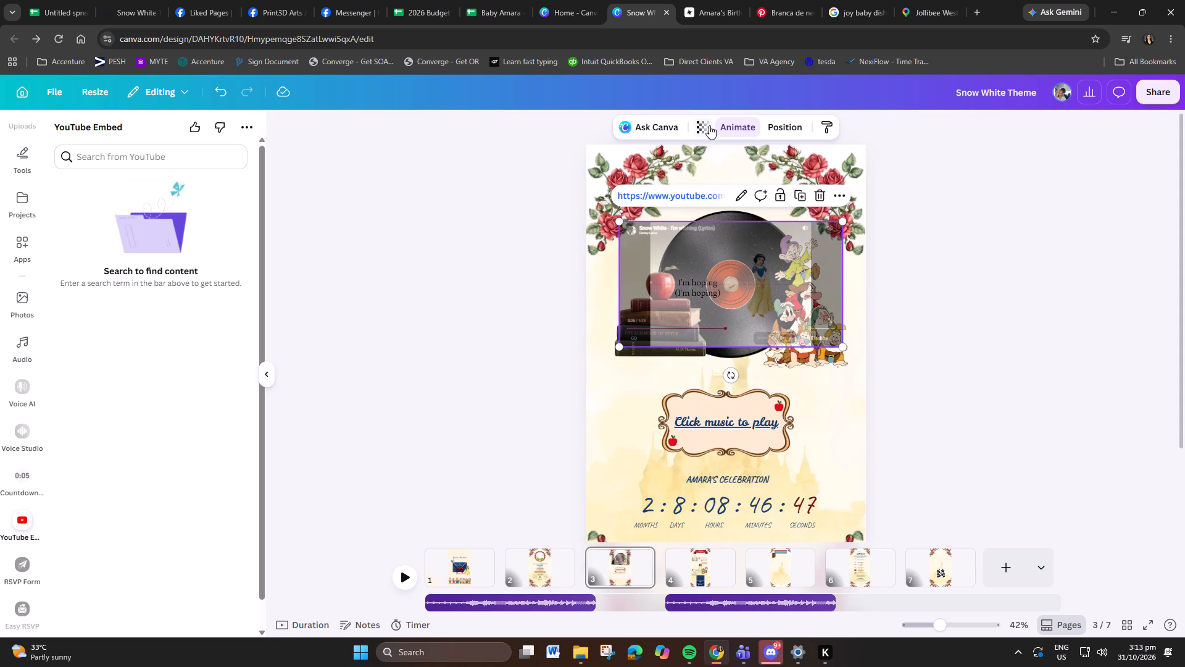
pyautogui.click(709, 125)
pyautogui.moveTo(680, 183); pyautogui.dragTo(651, 183)
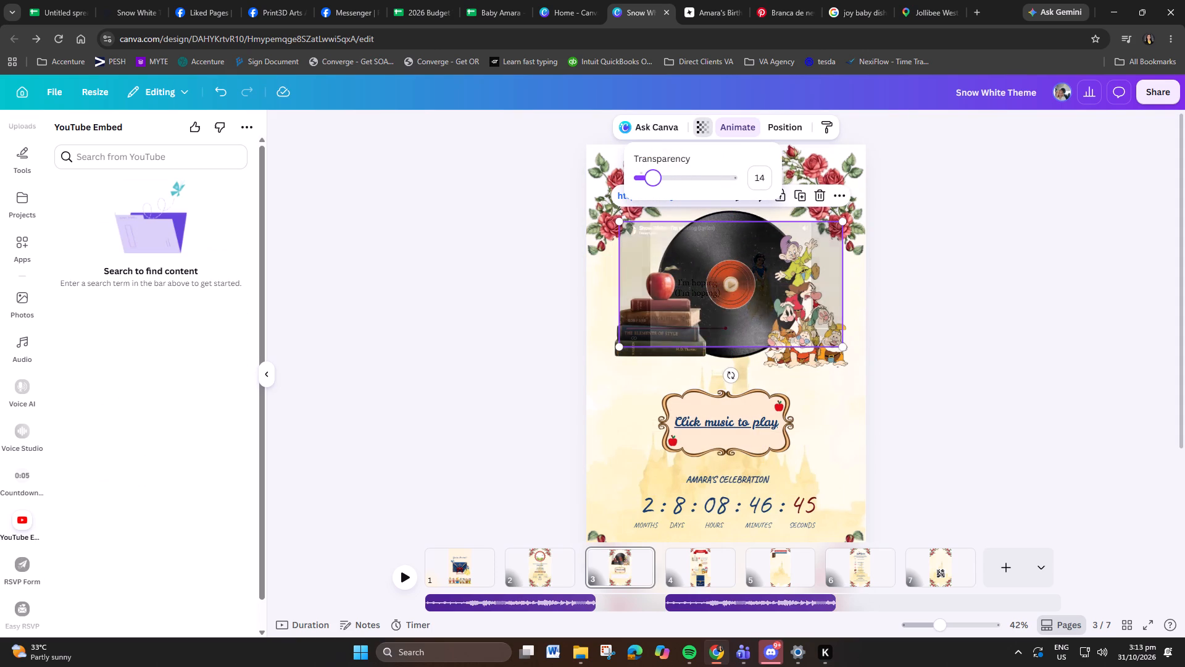
pyautogui.moveTo(651, 183); pyautogui.dragTo(633, 183)
pyautogui.click(833, 400)
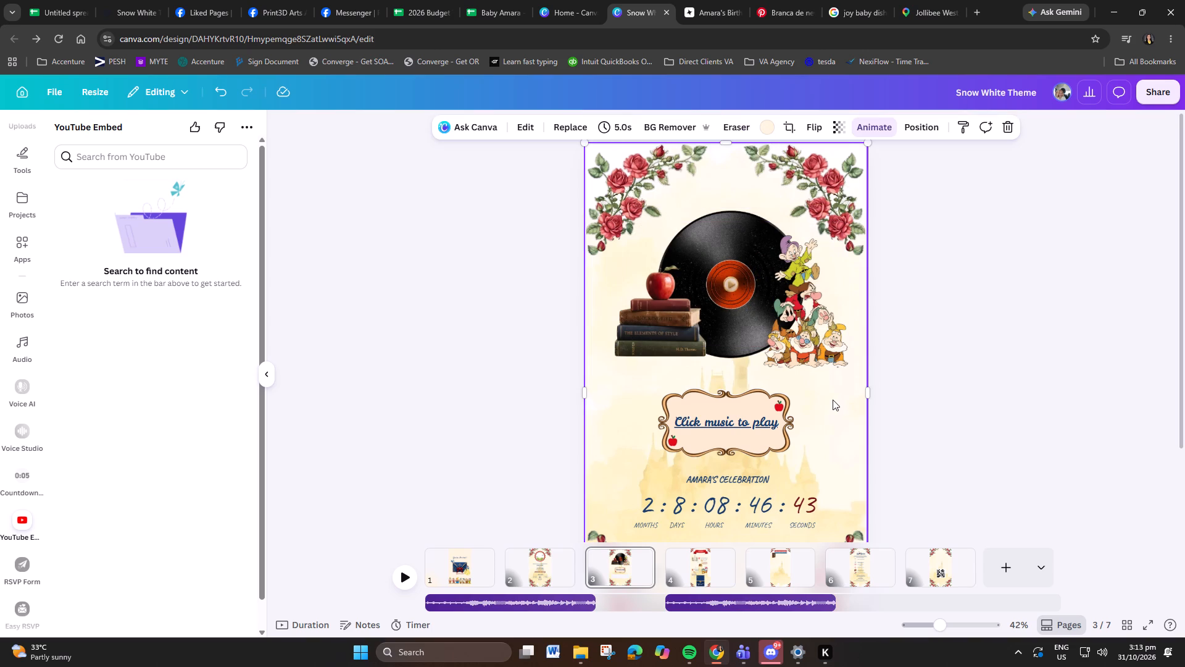
# Open page 7 with the QR code, and check the music page on the published invitation site before returning to the design.
pyautogui.click(933, 560)
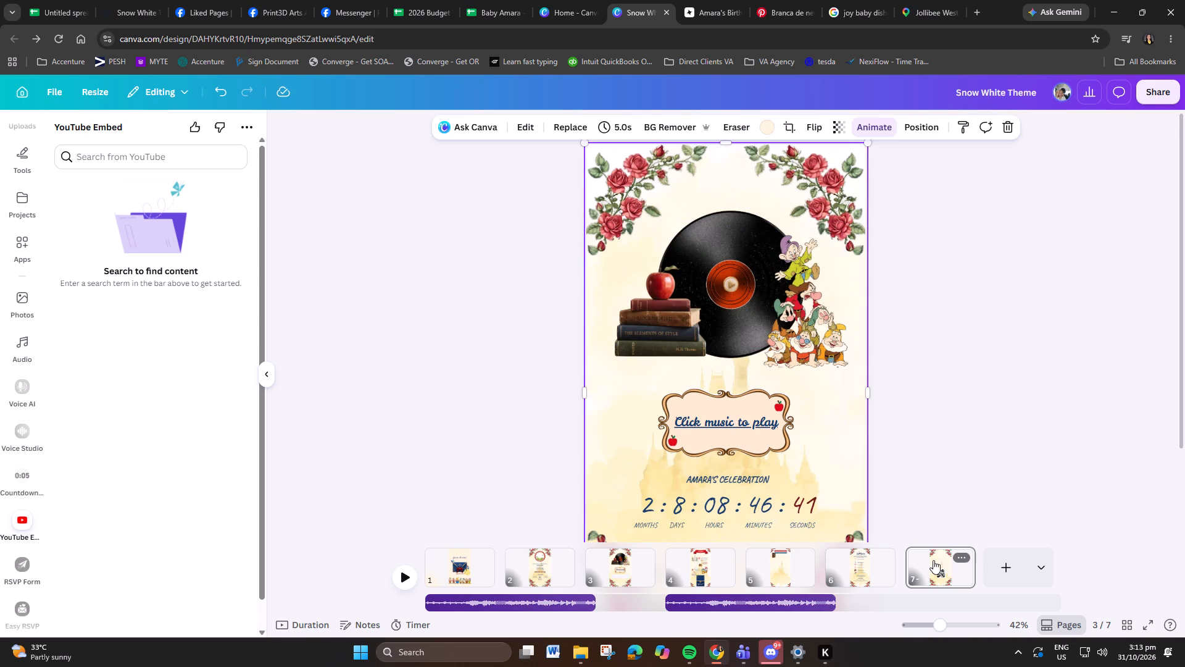
pyautogui.click(133, 8)
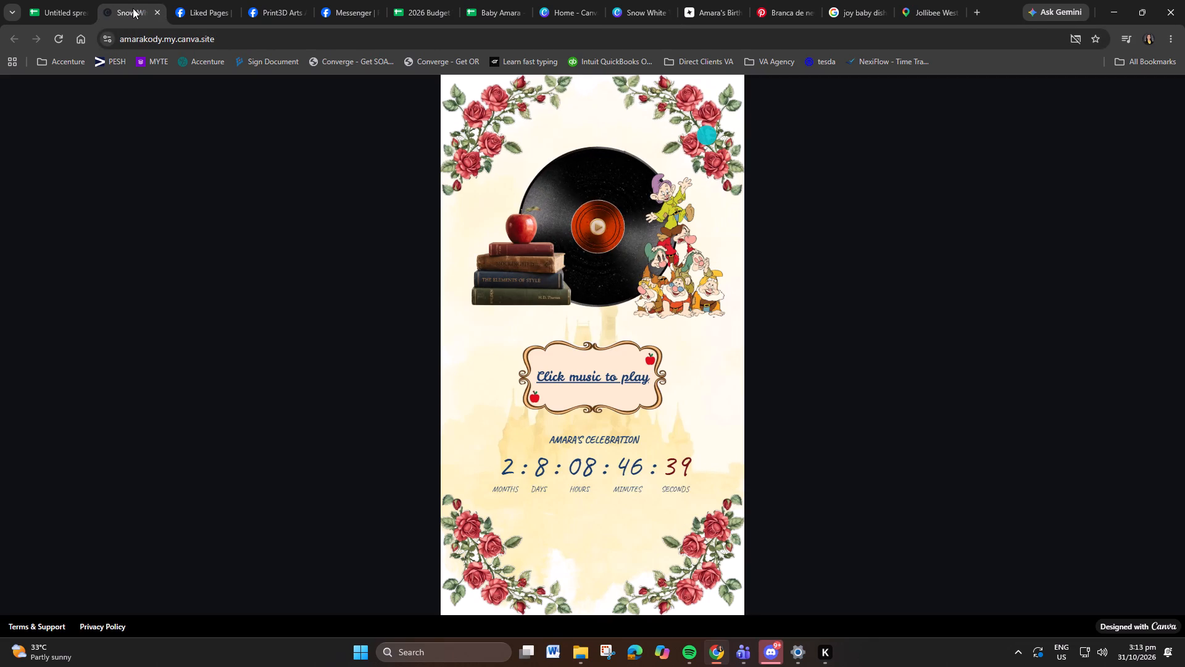
pyautogui.click(631, 19)
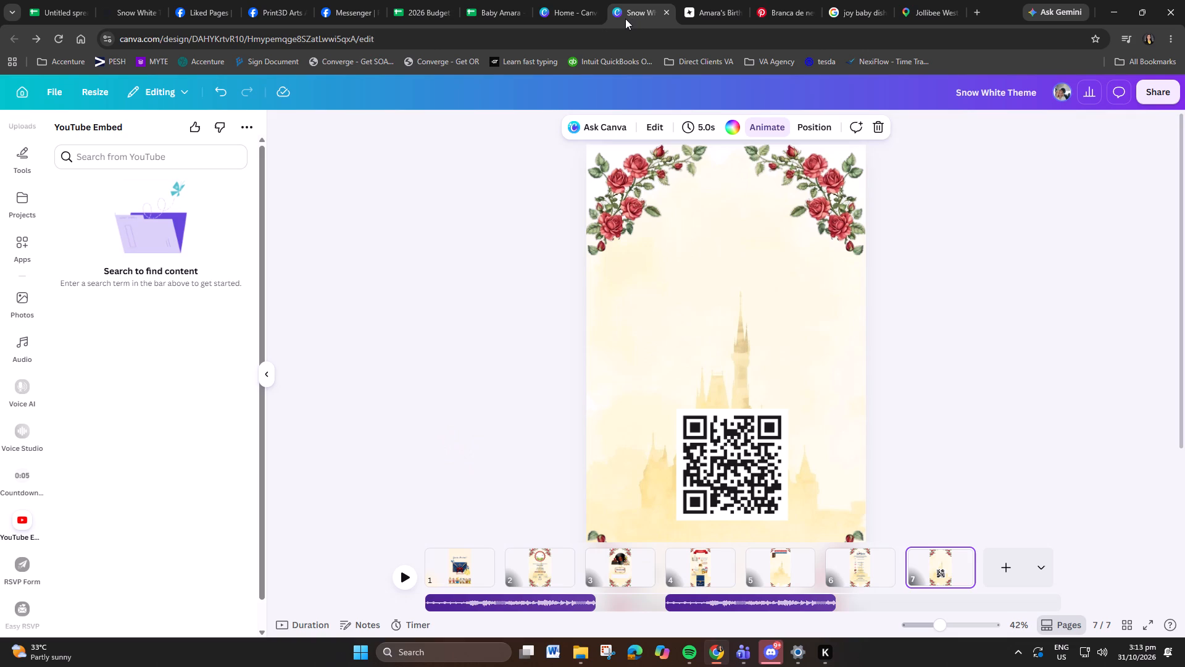
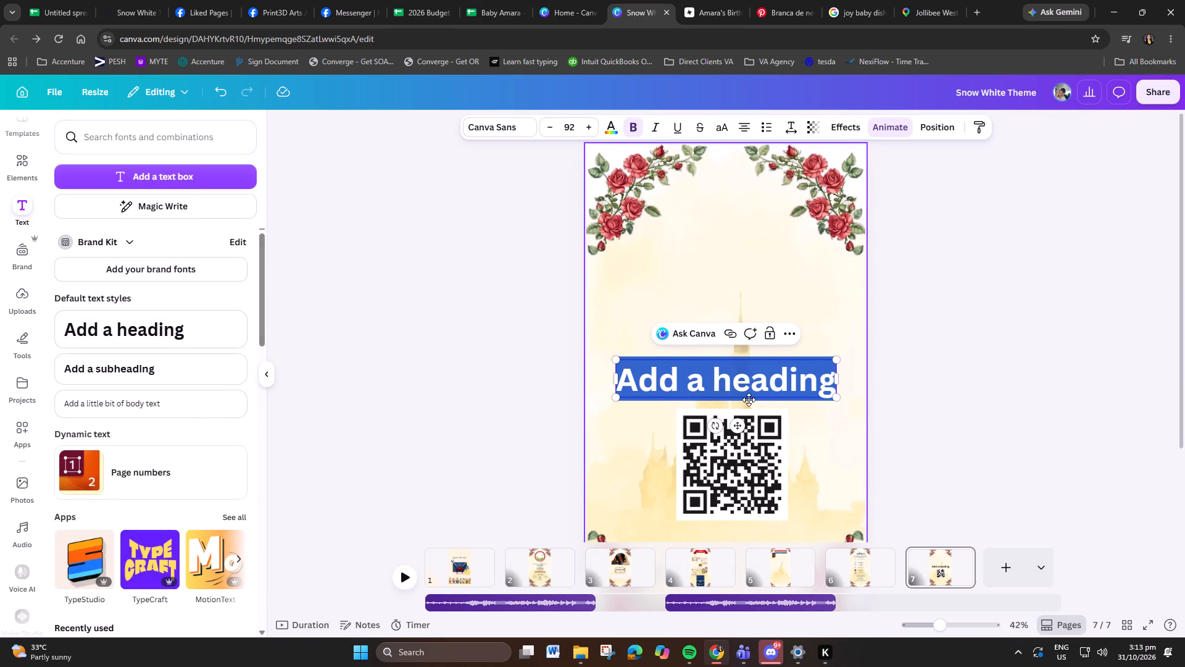
# Replace the placeholder heading above the QR code on page 7 with the text RSVP.
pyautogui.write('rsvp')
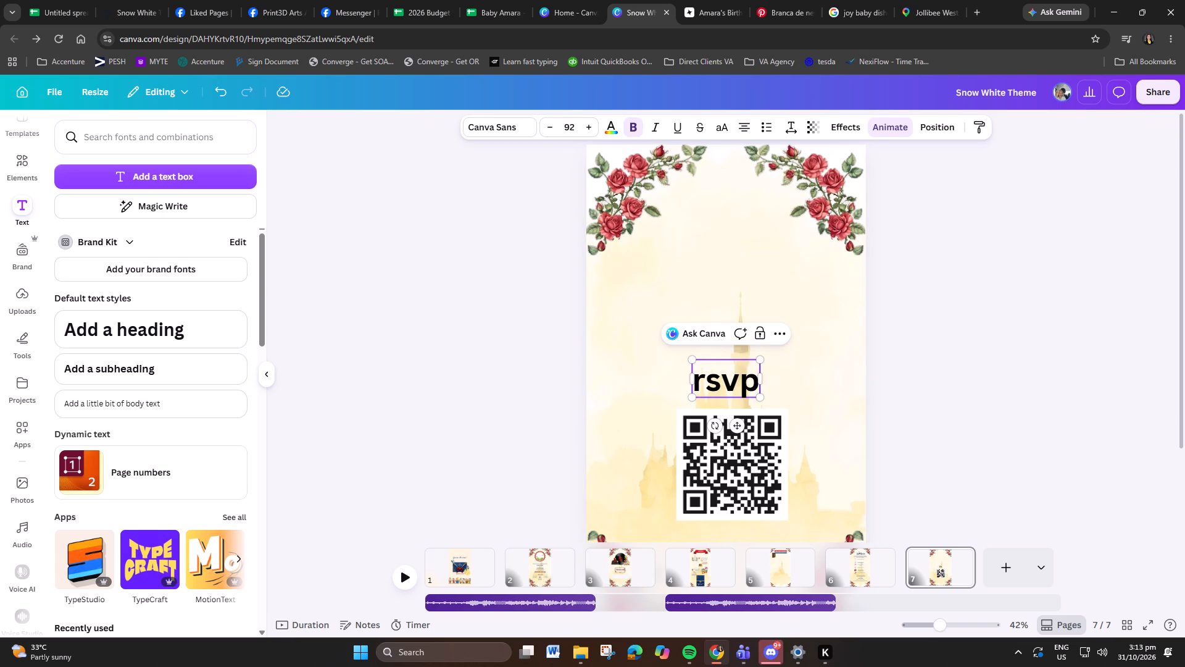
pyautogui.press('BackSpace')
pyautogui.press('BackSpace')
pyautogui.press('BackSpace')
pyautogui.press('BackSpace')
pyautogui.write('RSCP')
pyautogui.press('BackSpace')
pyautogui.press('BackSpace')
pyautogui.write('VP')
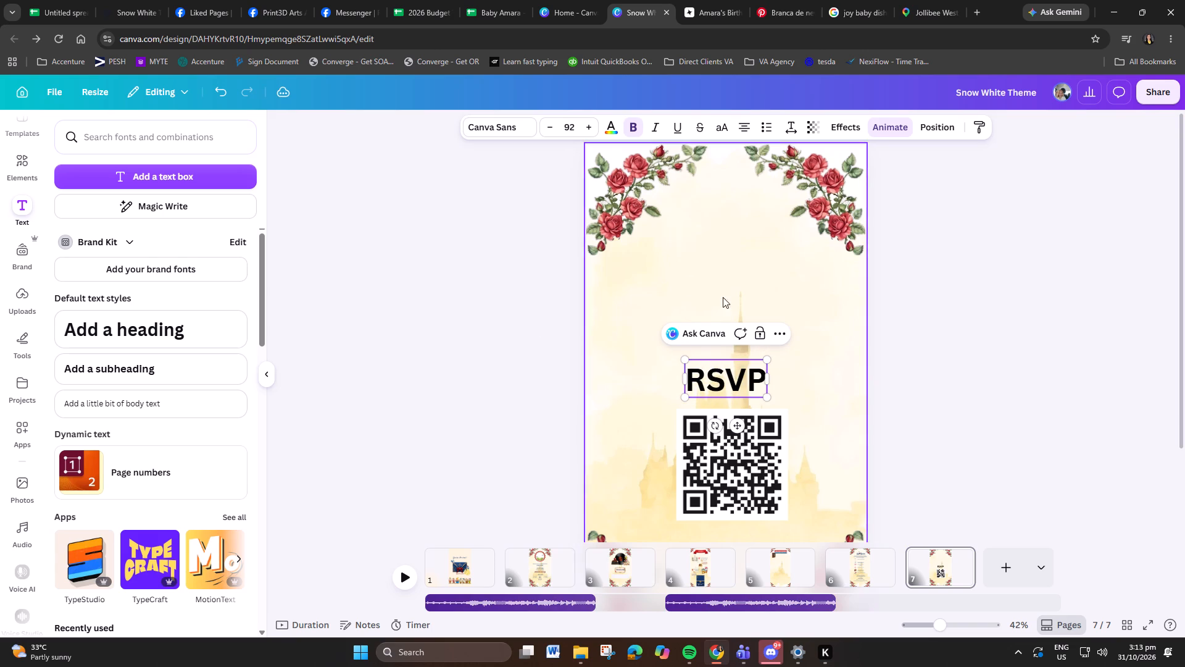
# Color the RSVP heading dark blue from the design's text colors and set its font to Leckerli One.
pyautogui.click(609, 127)
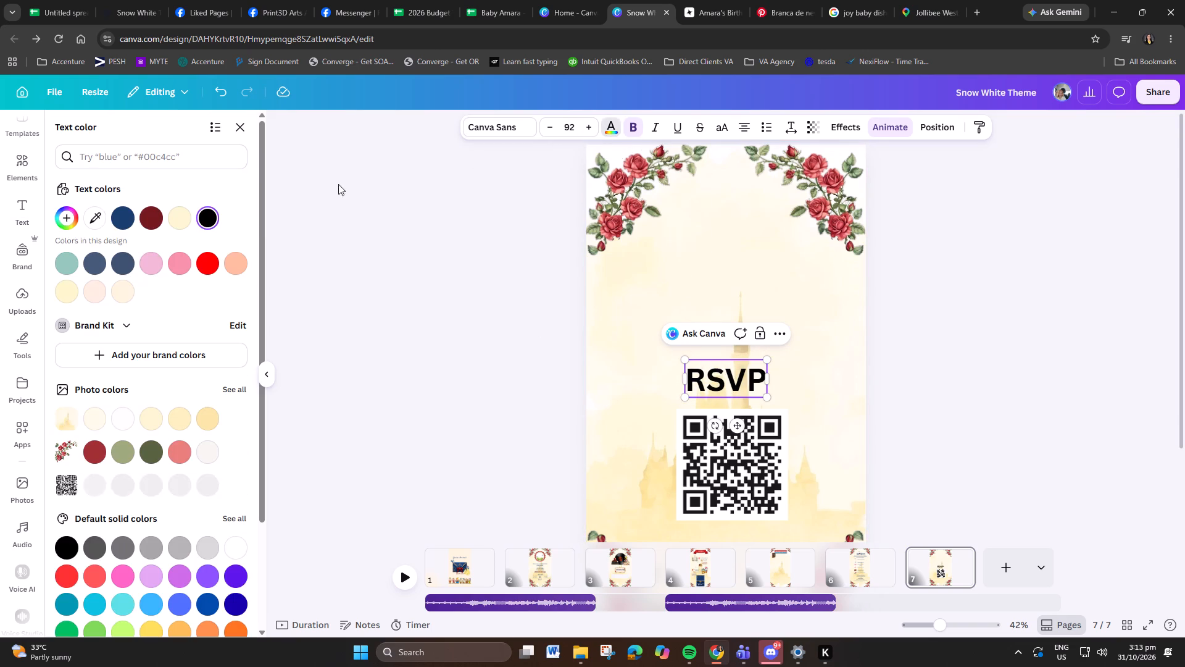
pyautogui.click(128, 220)
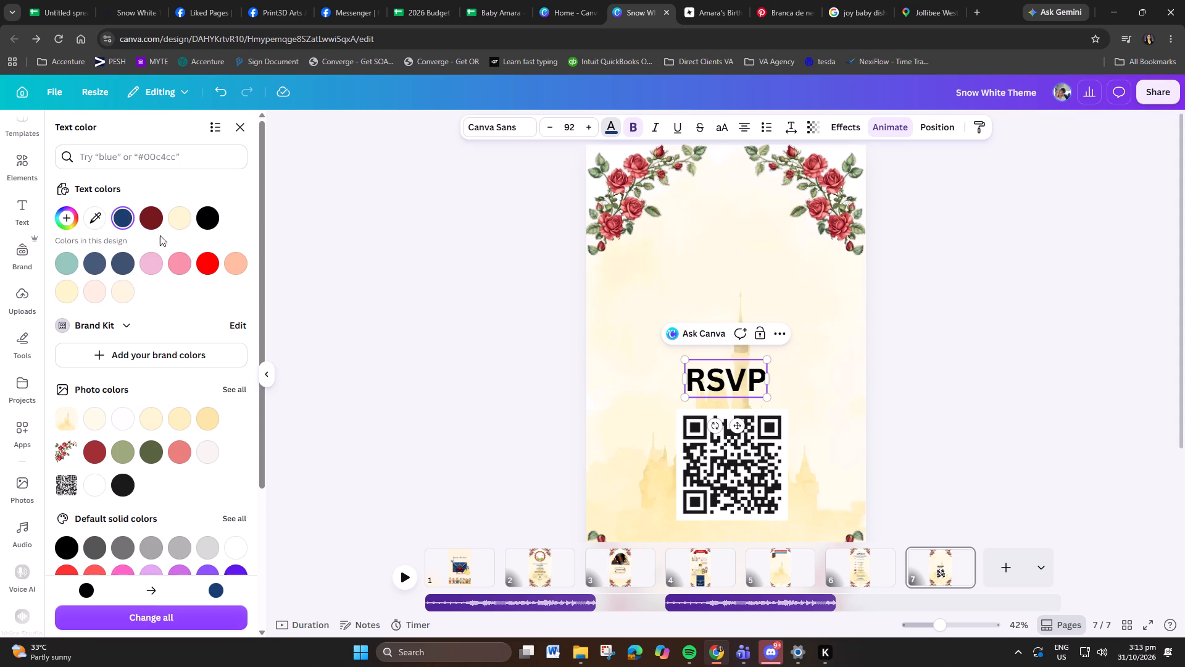
pyautogui.doubleClick(713, 377)
pyautogui.click(119, 215)
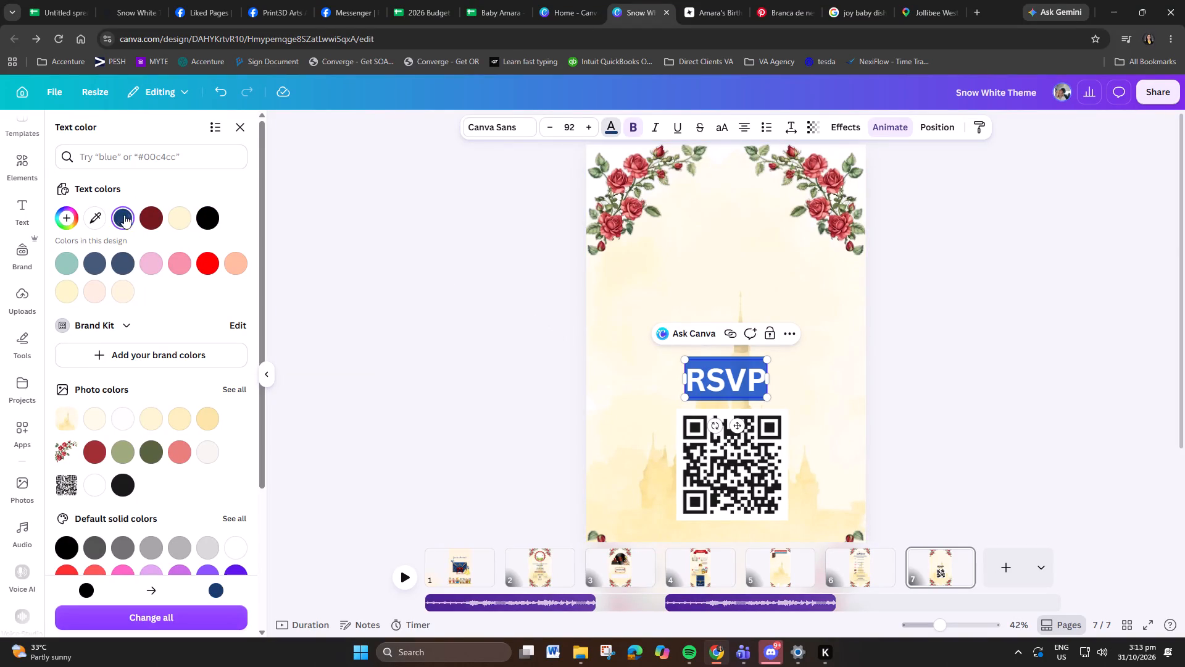
pyautogui.click(494, 123)
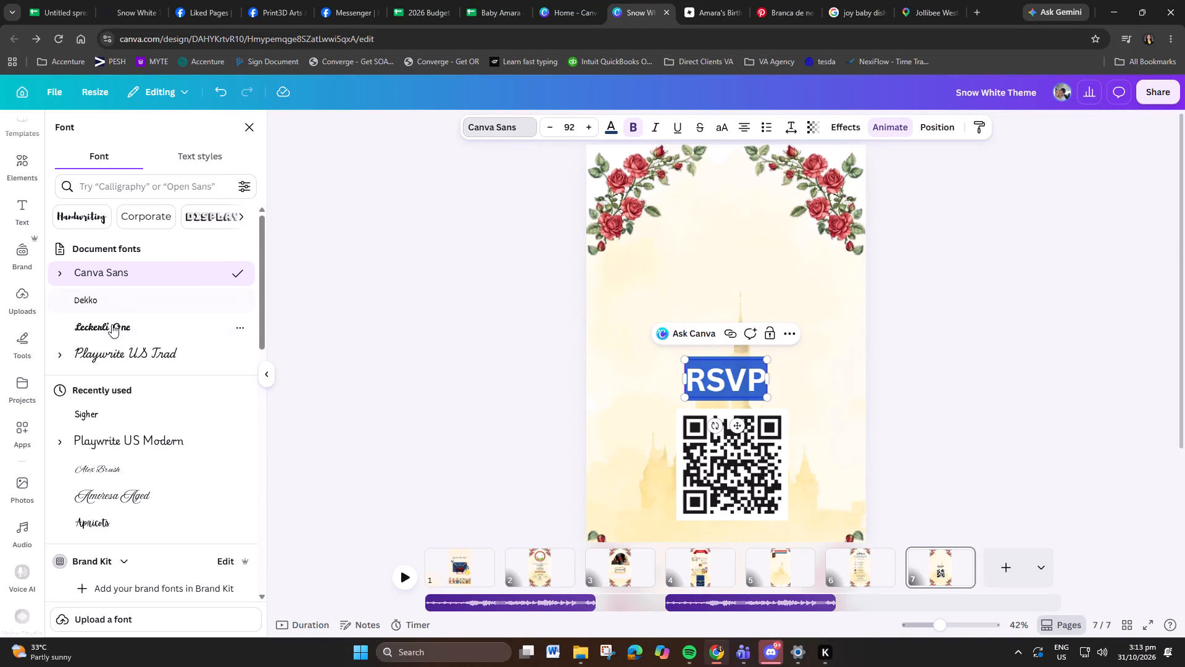
pyautogui.click(112, 324)
pyautogui.click(93, 295)
pyautogui.click(102, 321)
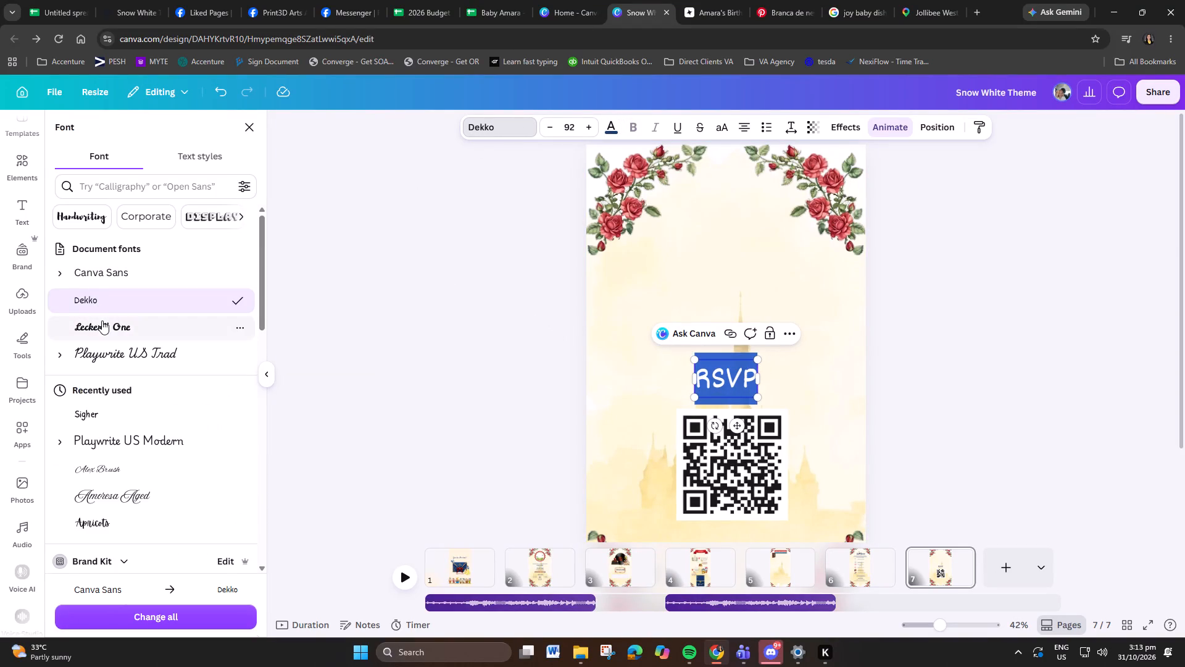
pyautogui.click(881, 369)
pyautogui.click(794, 372)
pyautogui.moveTo(744, 377); pyautogui.dragTo(746, 366)
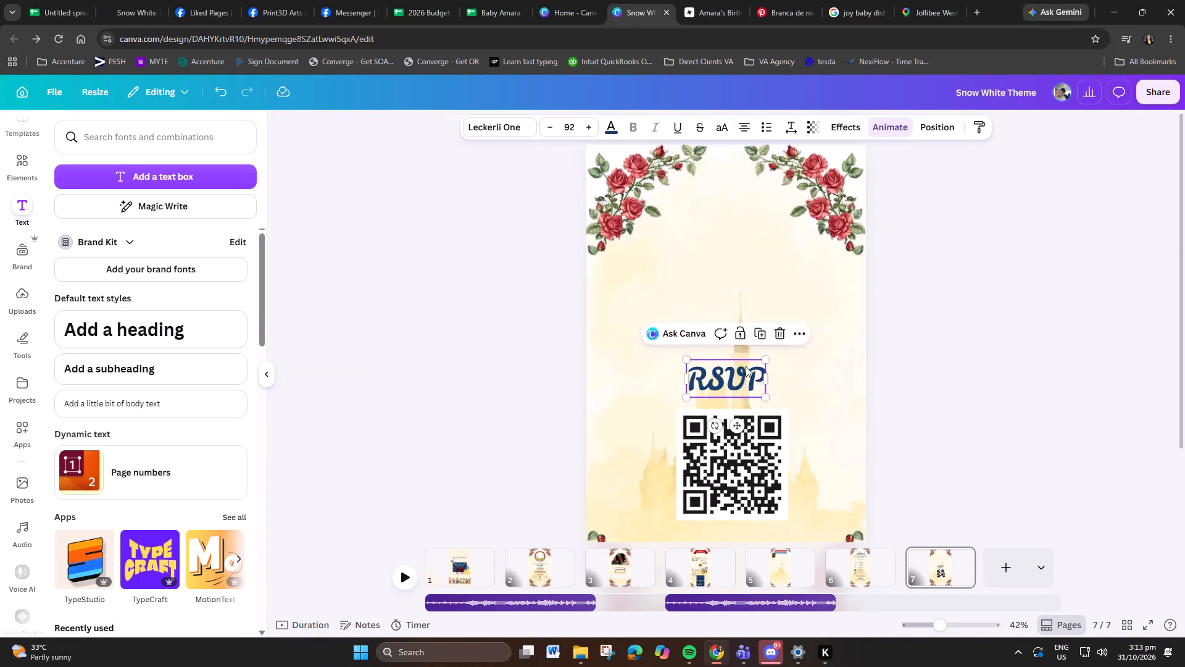
pyautogui.moveTo(746, 366); pyautogui.dragTo(742, 238)
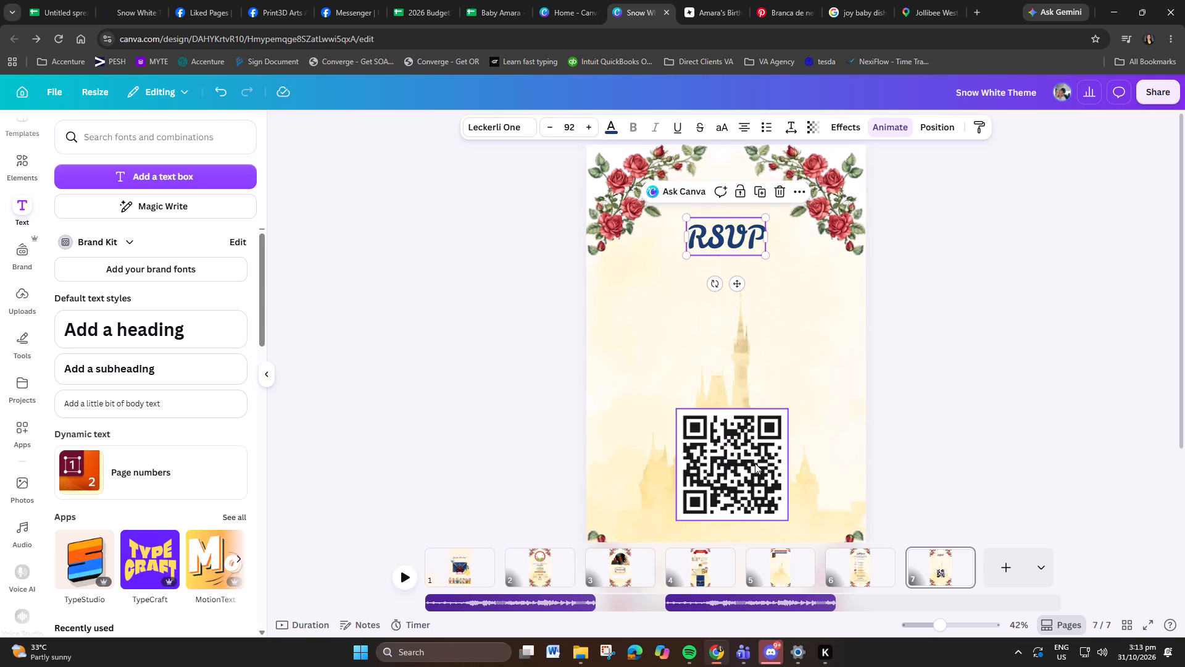
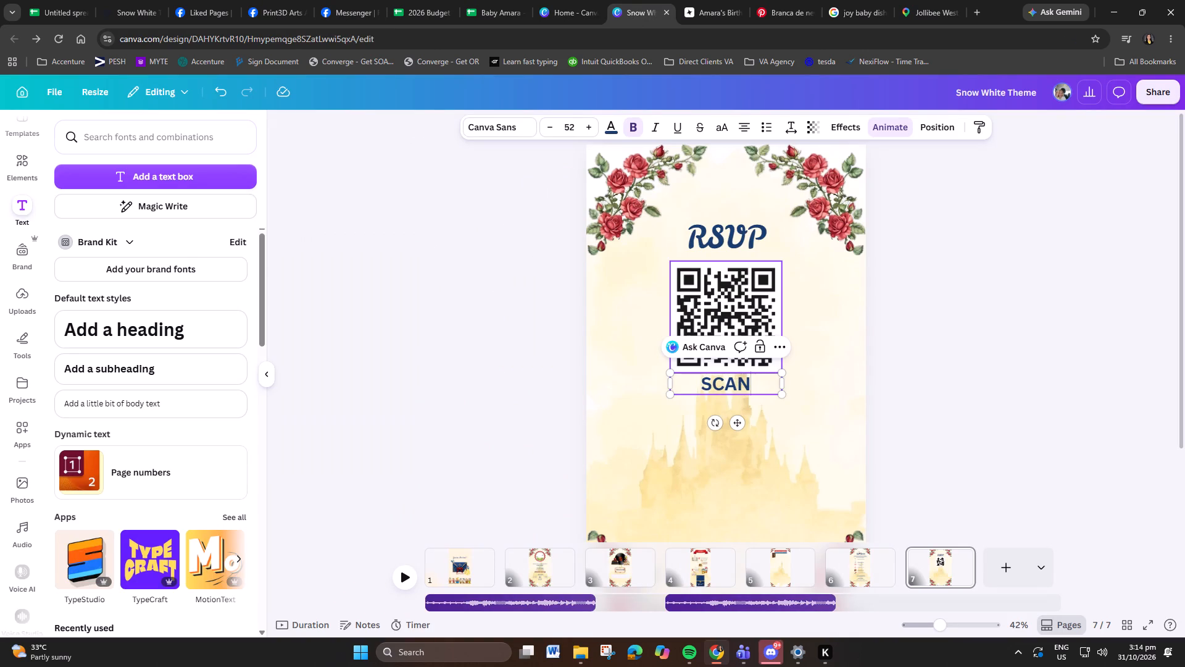
# Continue the SCAN caption beneath the QR code on page 7 so it reads "SCAN TO RES".
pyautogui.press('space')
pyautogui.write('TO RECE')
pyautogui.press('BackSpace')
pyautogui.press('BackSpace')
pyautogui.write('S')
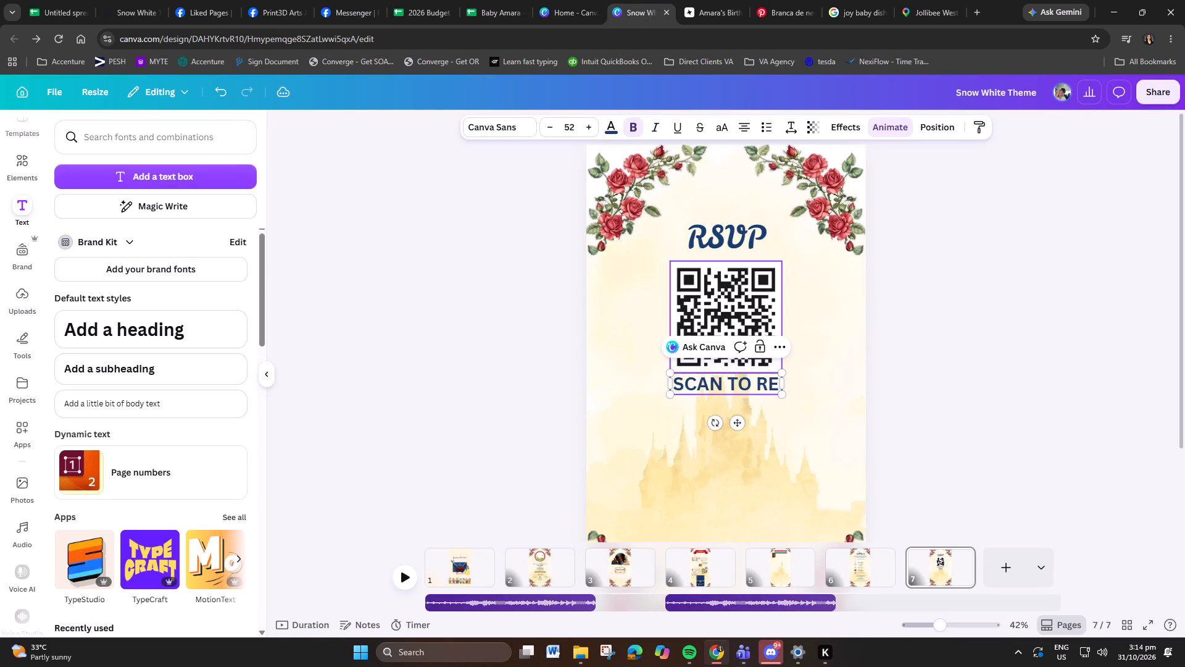
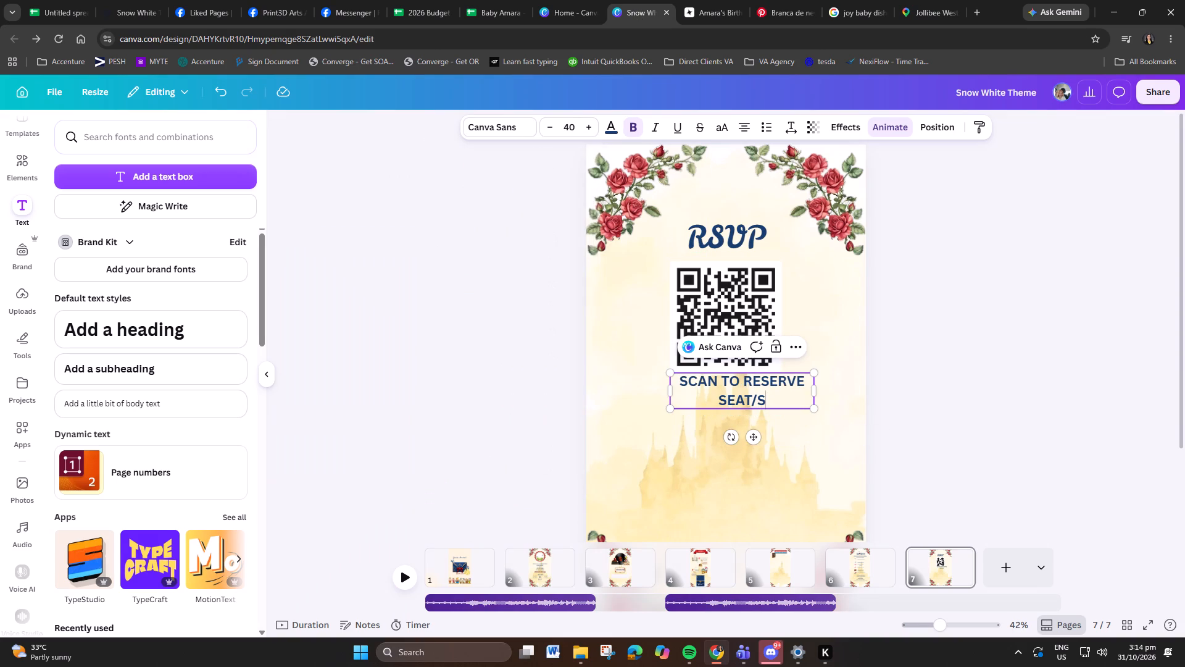
# Set the SCAN TO RESERVE SEAT/S caption on page 7 to font size 35 and fit its text box to one line.
pyautogui.moveTo(817, 389); pyautogui.dragTo(832, 389)
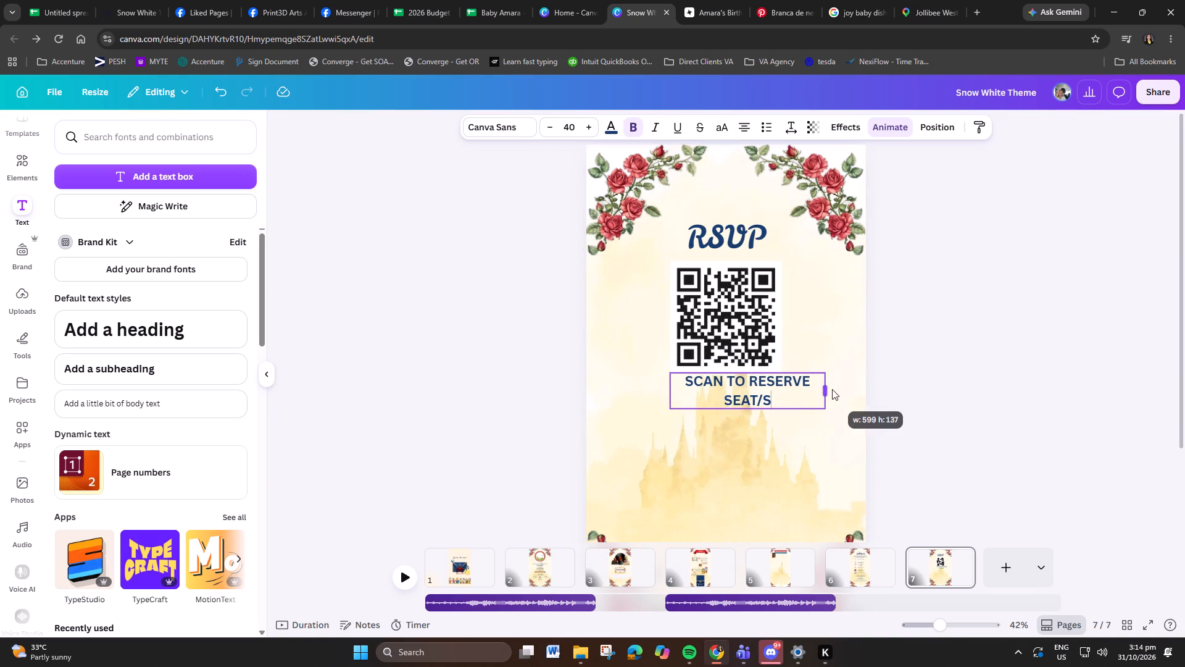
pyautogui.moveTo(832, 389); pyautogui.dragTo(857, 388)
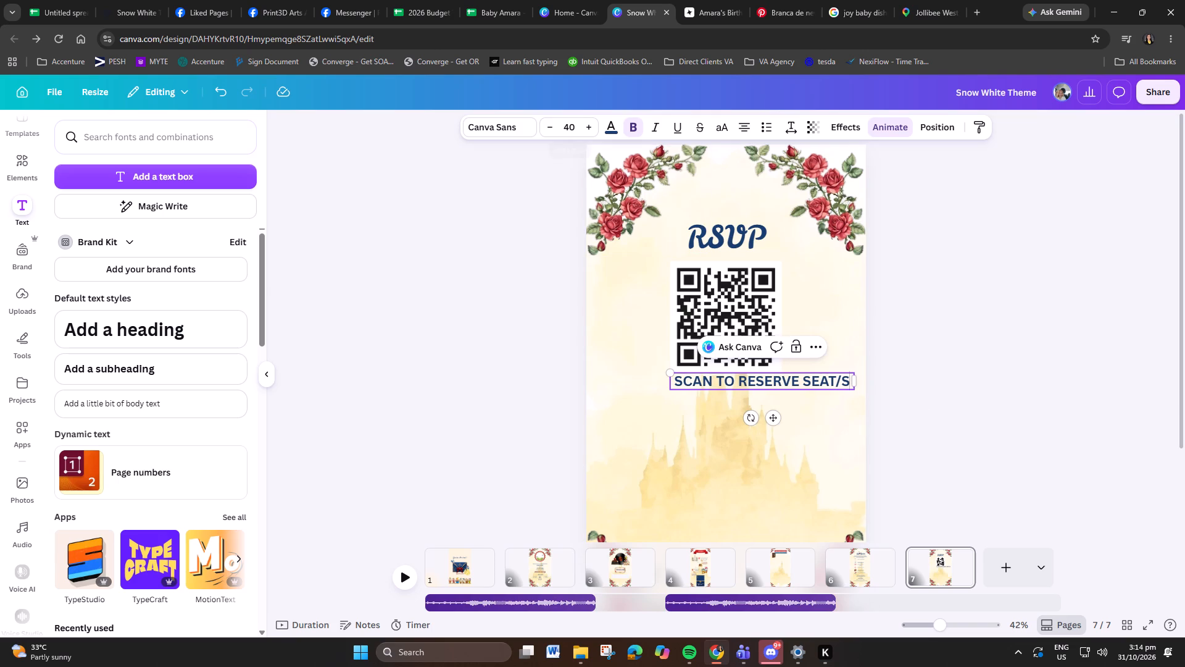
pyautogui.click(575, 128)
pyautogui.write('35')
pyautogui.press('Return')
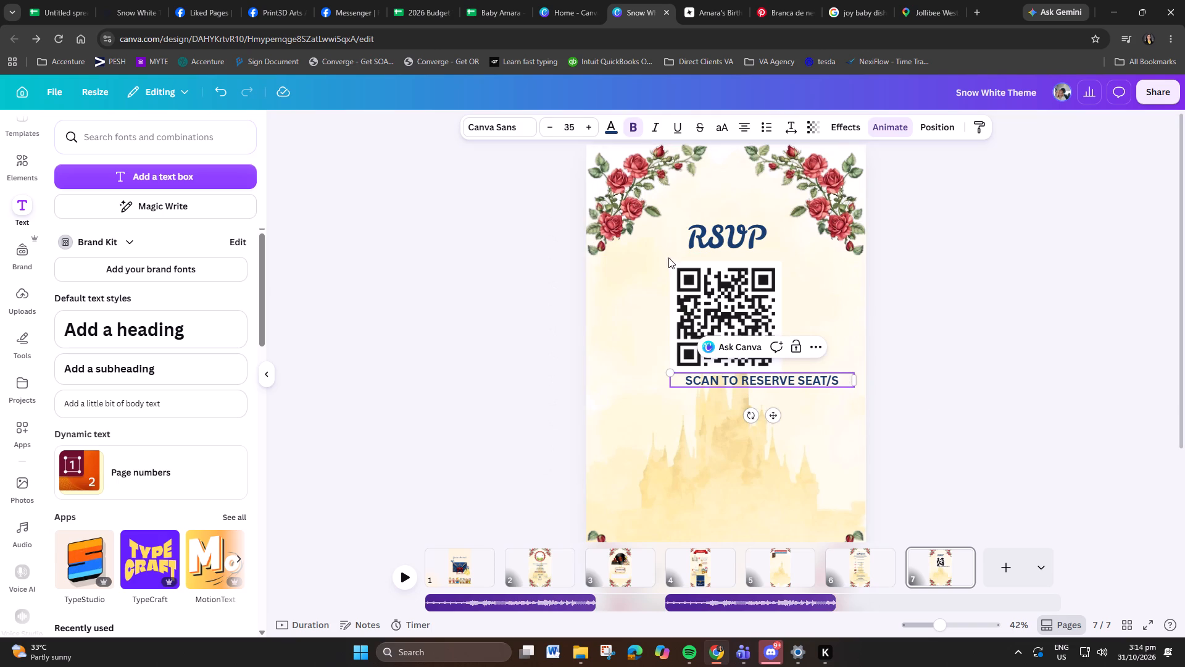
pyautogui.moveTo(854, 382); pyautogui.dragTo(833, 382)
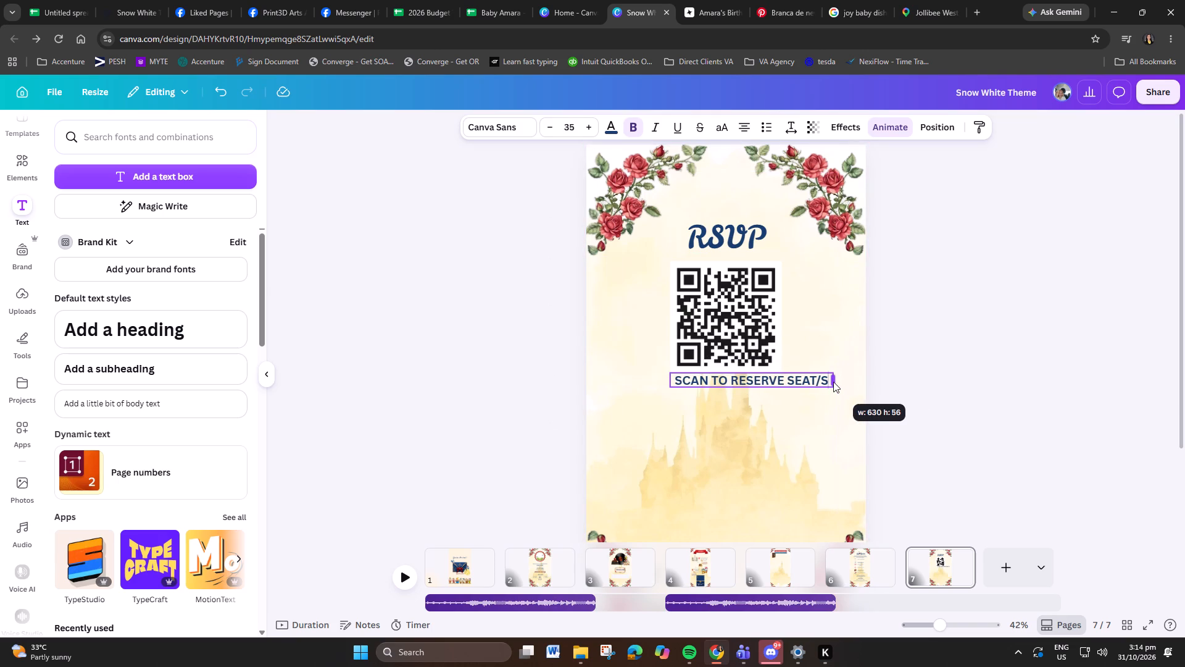
pyautogui.moveTo(833, 382); pyautogui.dragTo(830, 382)
pyautogui.click(829, 405)
# Center the SCAN TO RESERVE SEAT/S caption beneath the QR code, leaving a small gap of about 21 below it.
pyautogui.moveTo(801, 382); pyautogui.dragTo(800, 382)
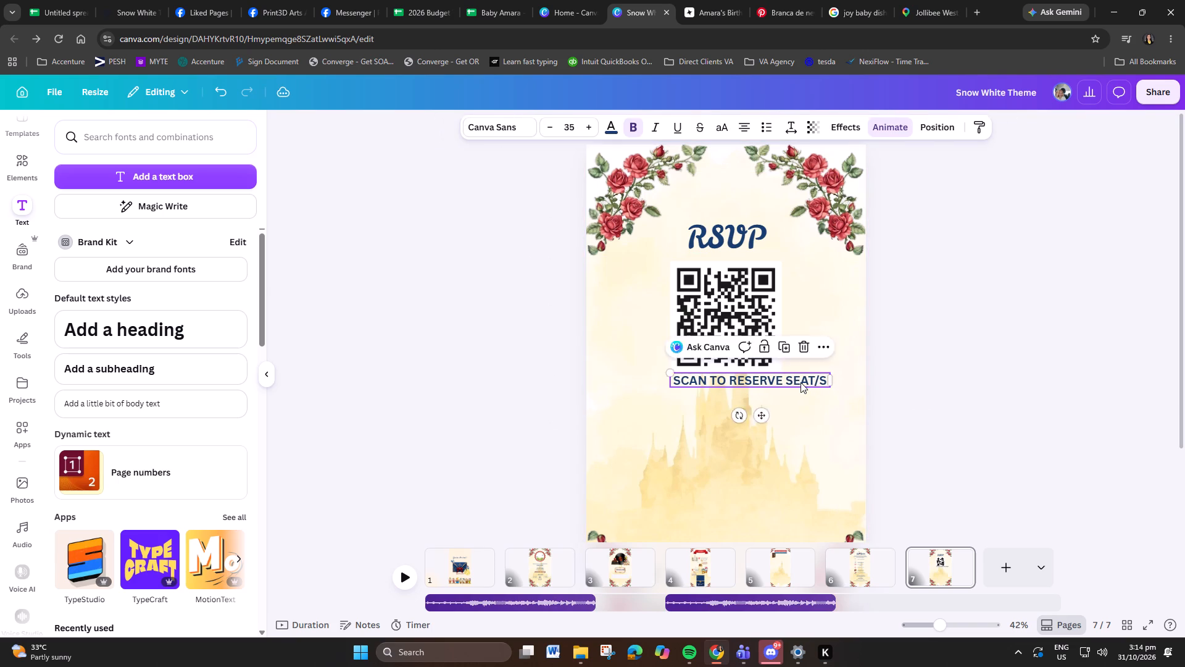
pyautogui.moveTo(800, 382); pyautogui.dragTo(781, 382)
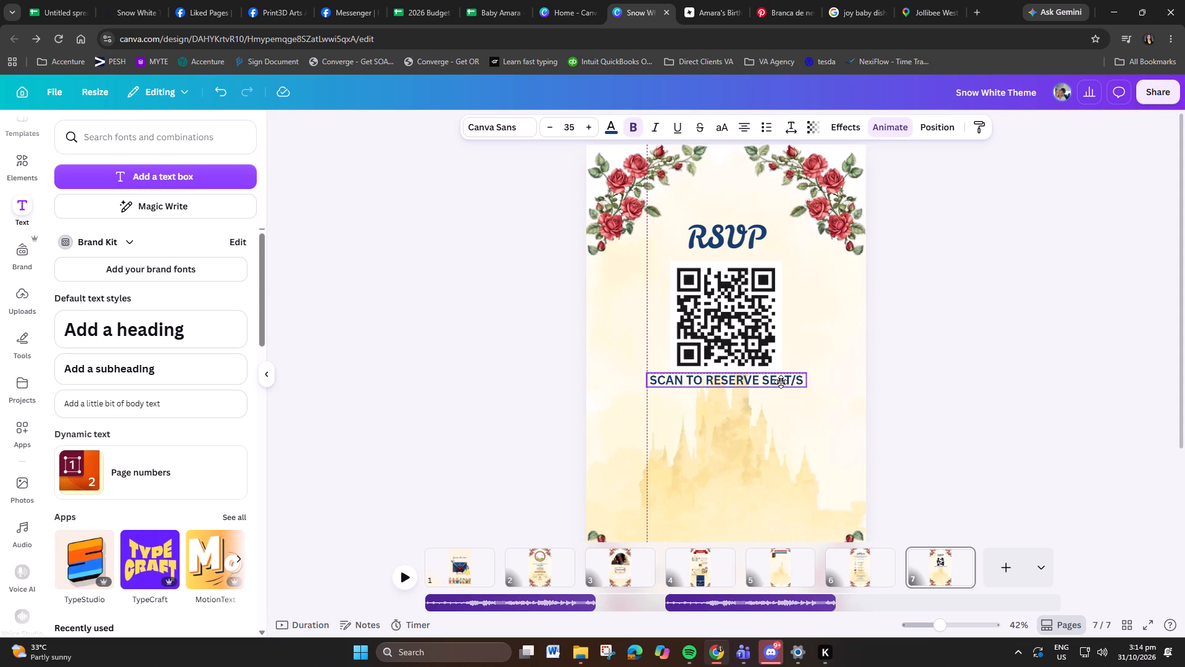
pyautogui.moveTo(781, 382); pyautogui.dragTo(776, 382)
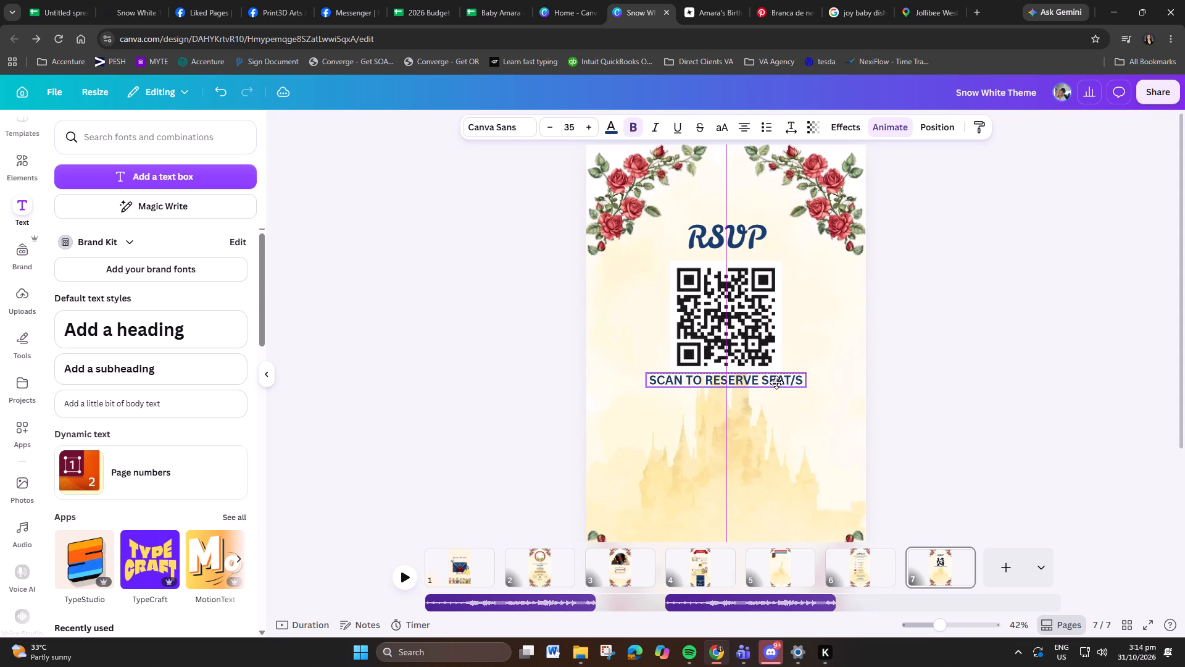
pyautogui.moveTo(776, 382); pyautogui.dragTo(778, 385)
pyautogui.click(767, 379)
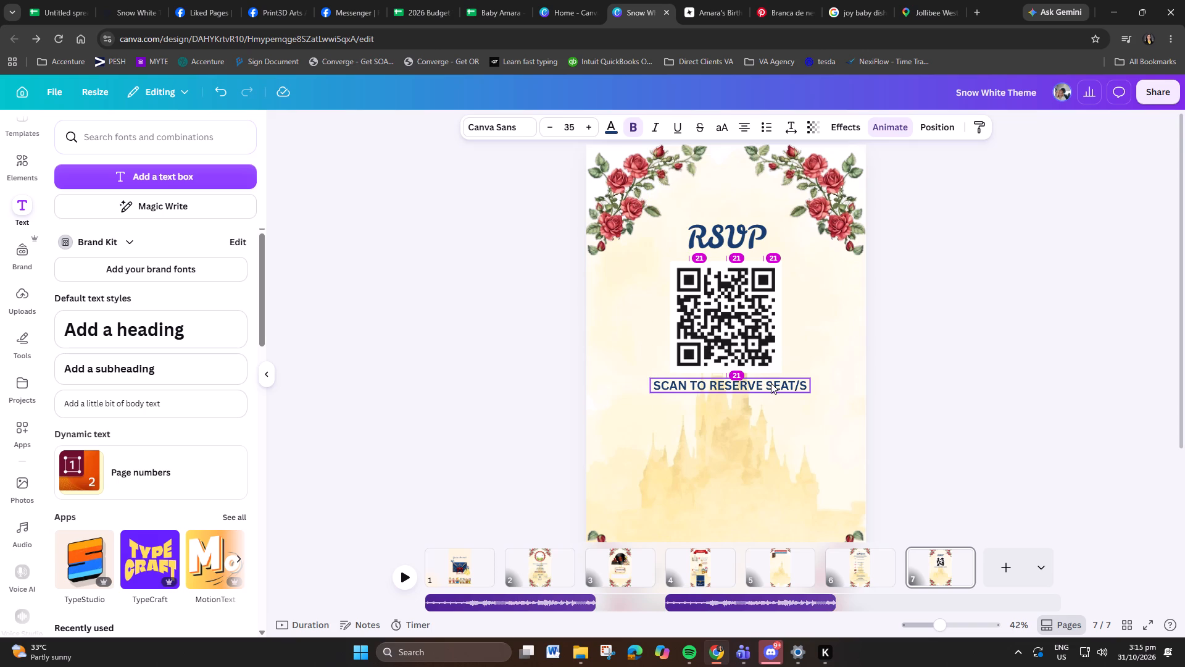
# Align the SCAN TO RESERVE SEAT/S caption with the page's vertical center line, about 21 below the QR code, and deselect everything.
pyautogui.click(771, 383)
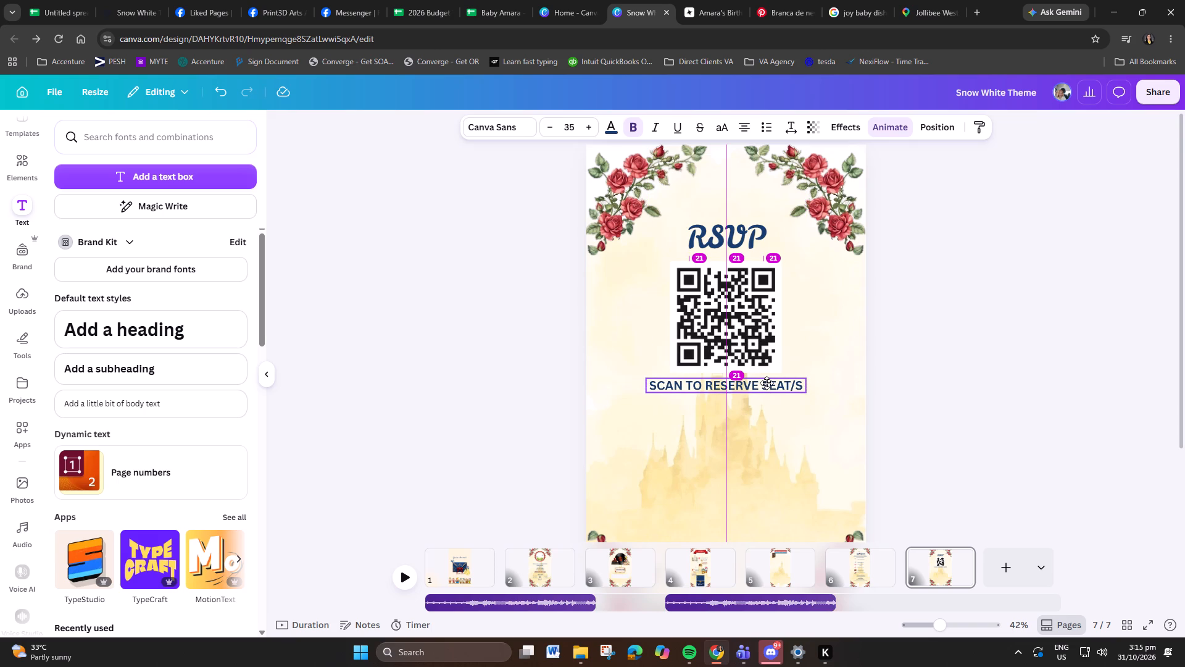
pyautogui.click(768, 425)
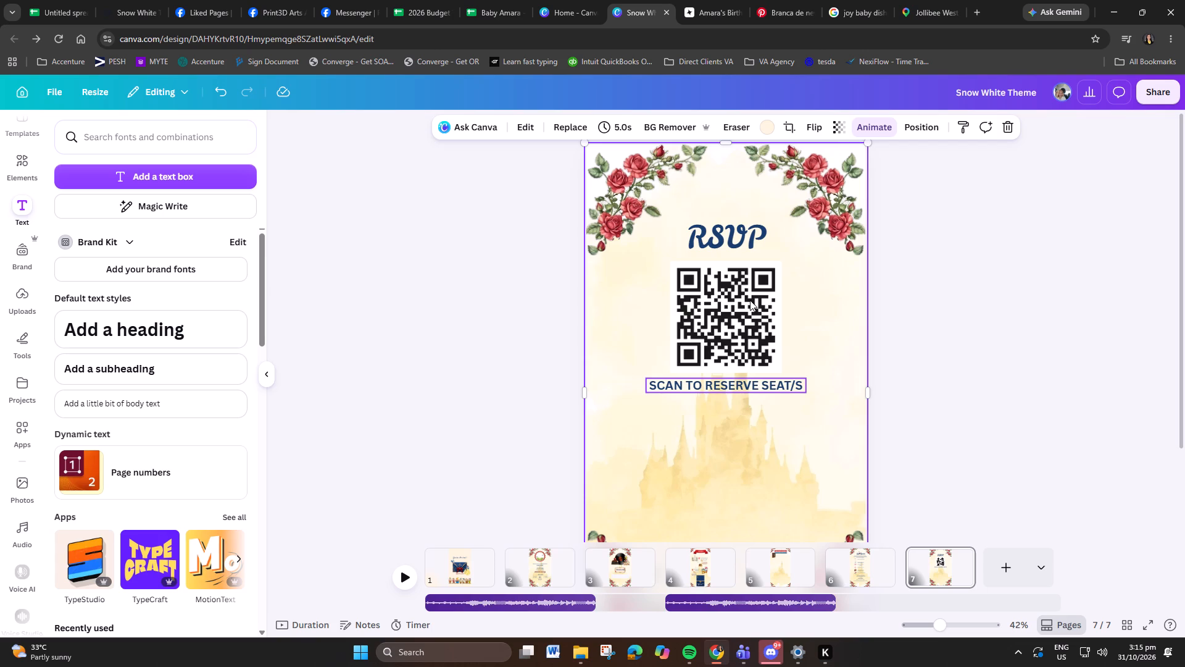
pyautogui.click(796, 426)
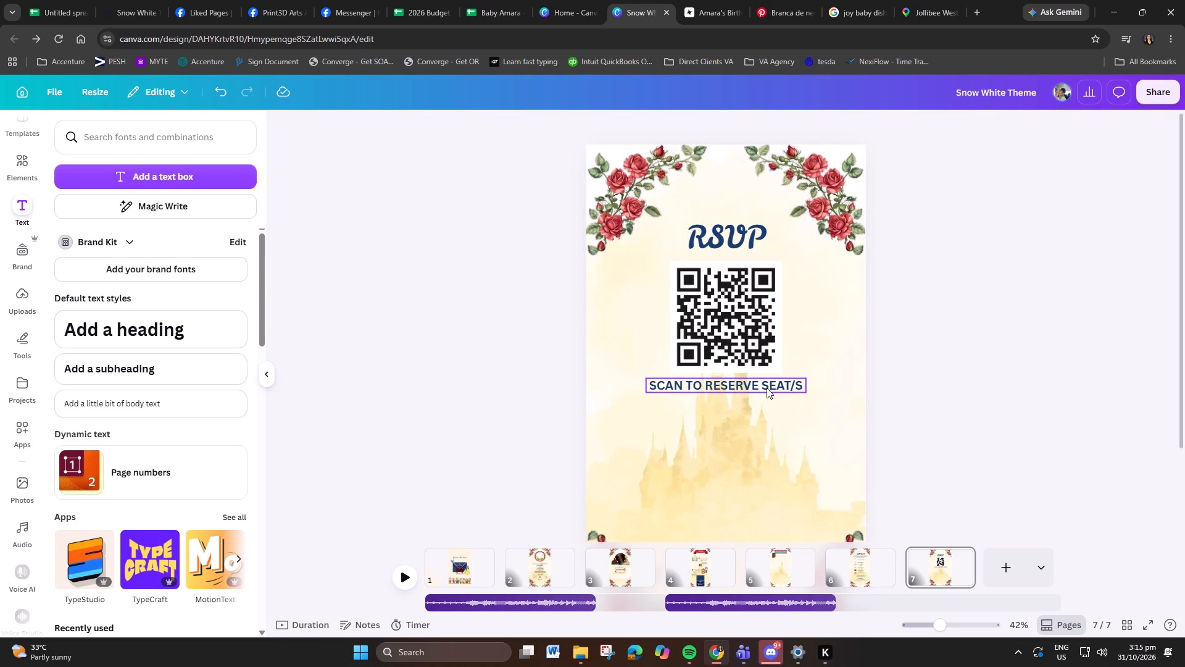
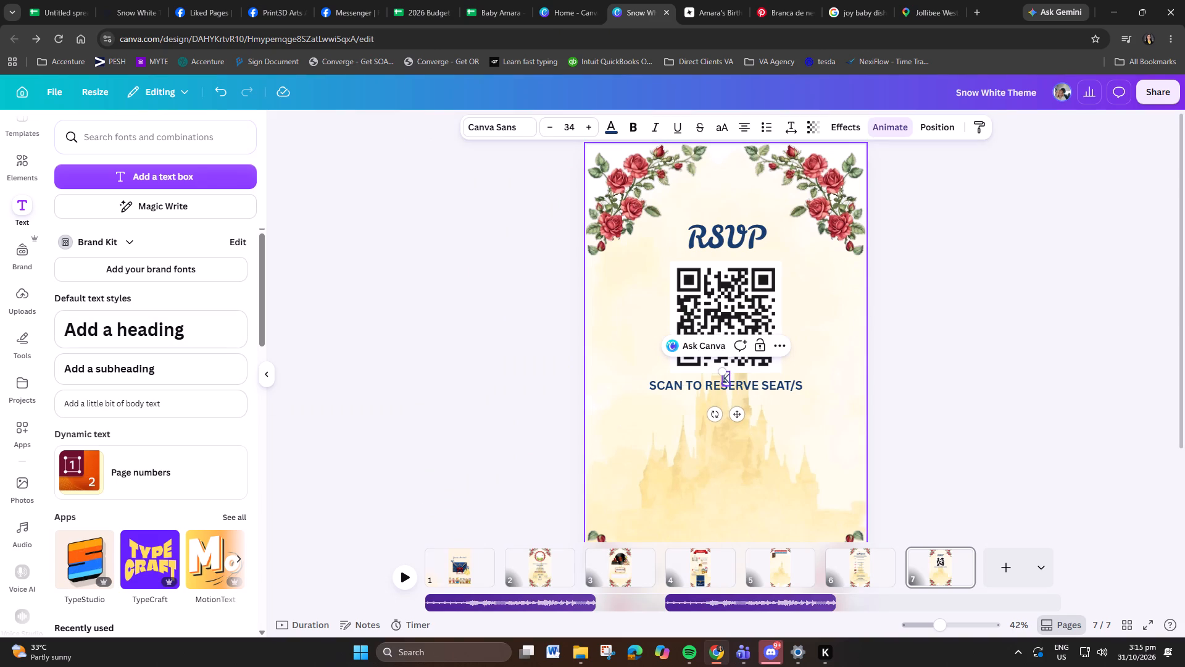
# Write Kindly reserve in the new text box below the QR code on page 7.
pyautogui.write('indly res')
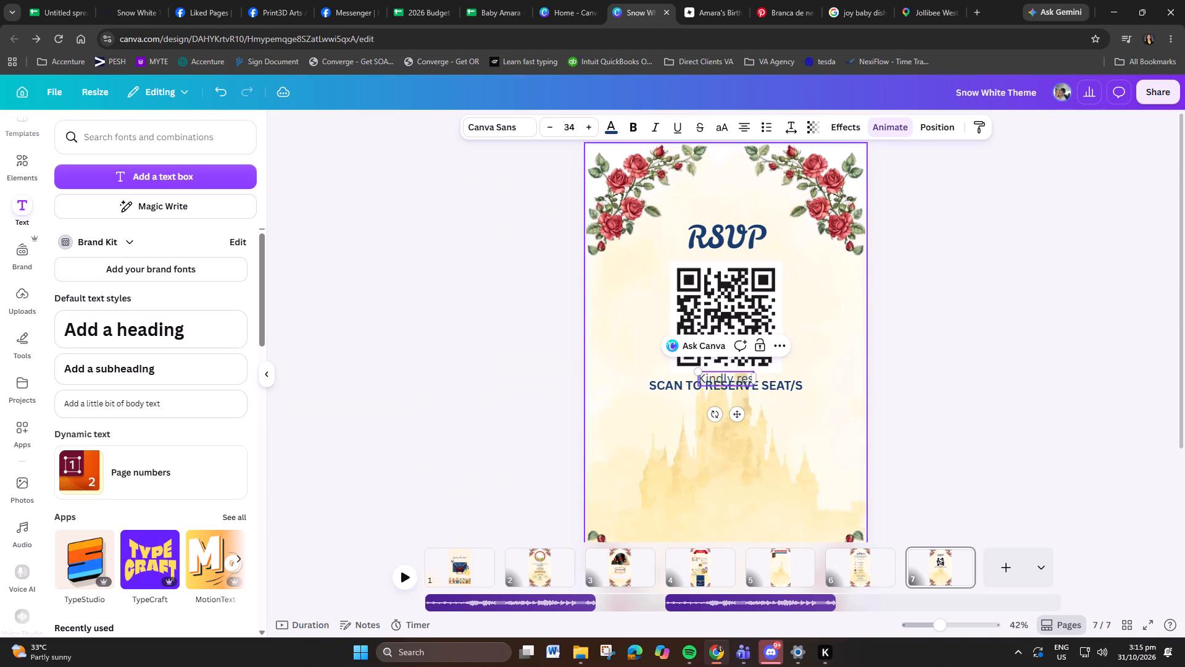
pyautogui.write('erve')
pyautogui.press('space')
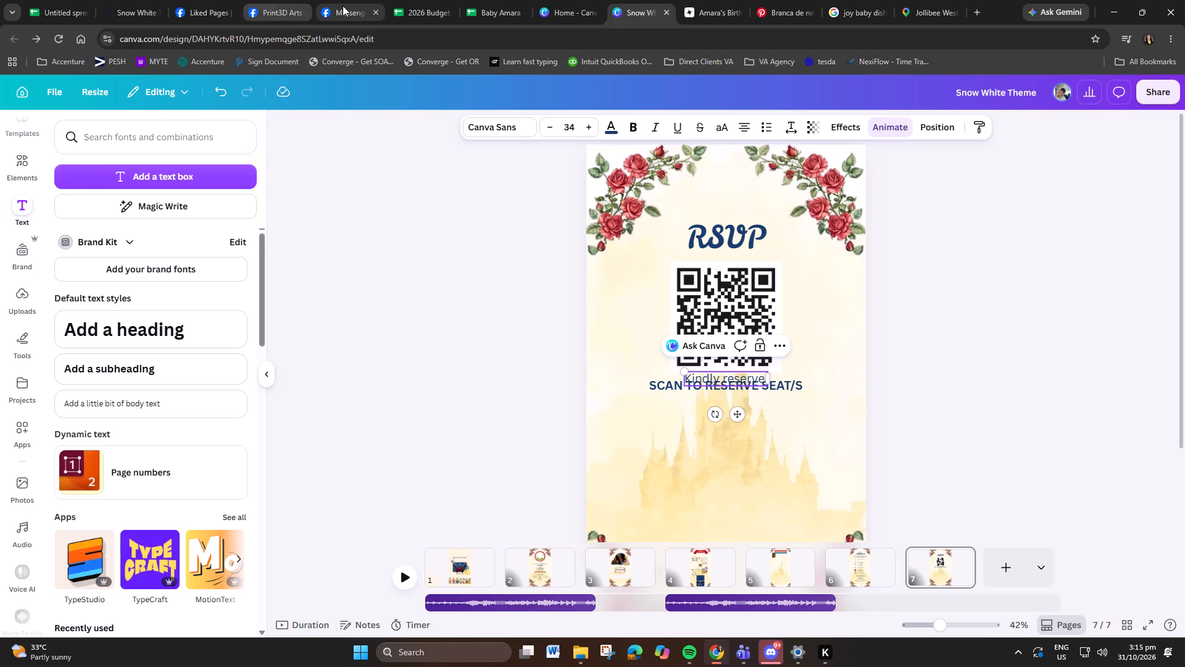
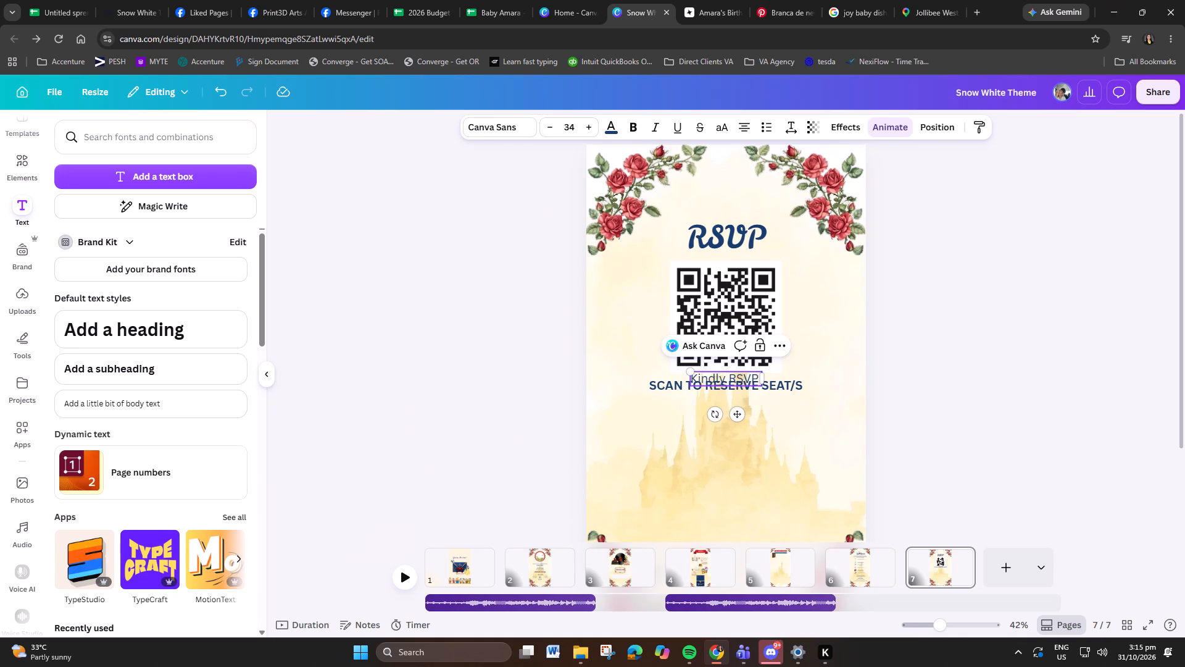
# Continue the new "Kindly RSVP" text on page 7 with the wording "on or befo".
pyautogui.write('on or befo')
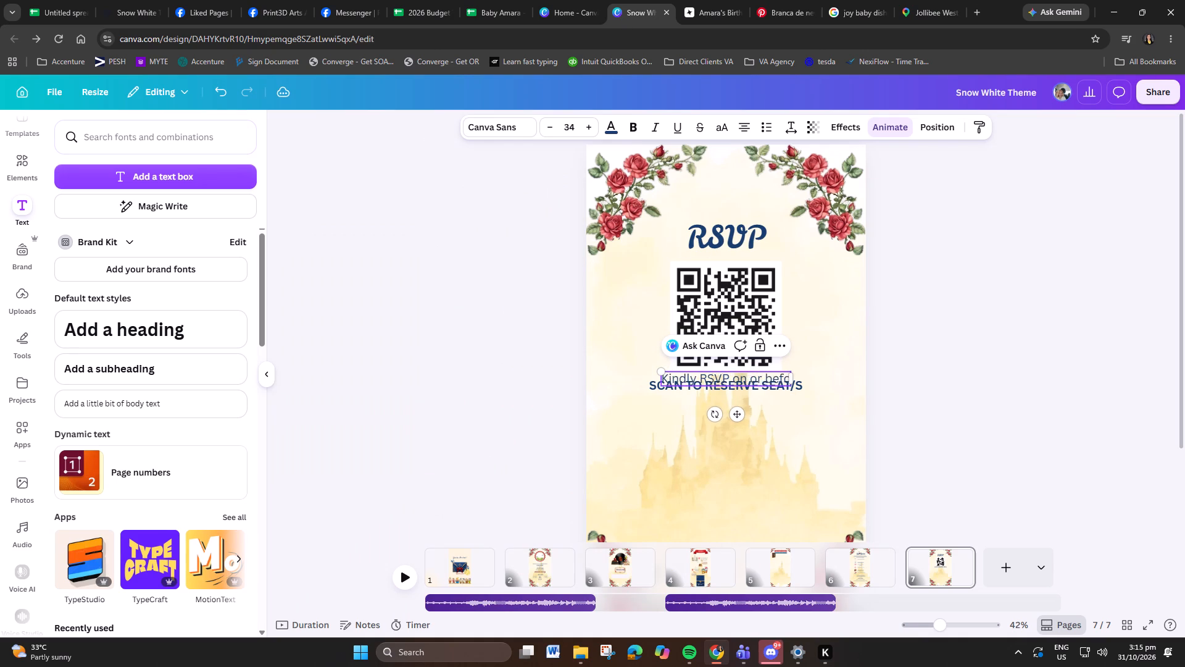
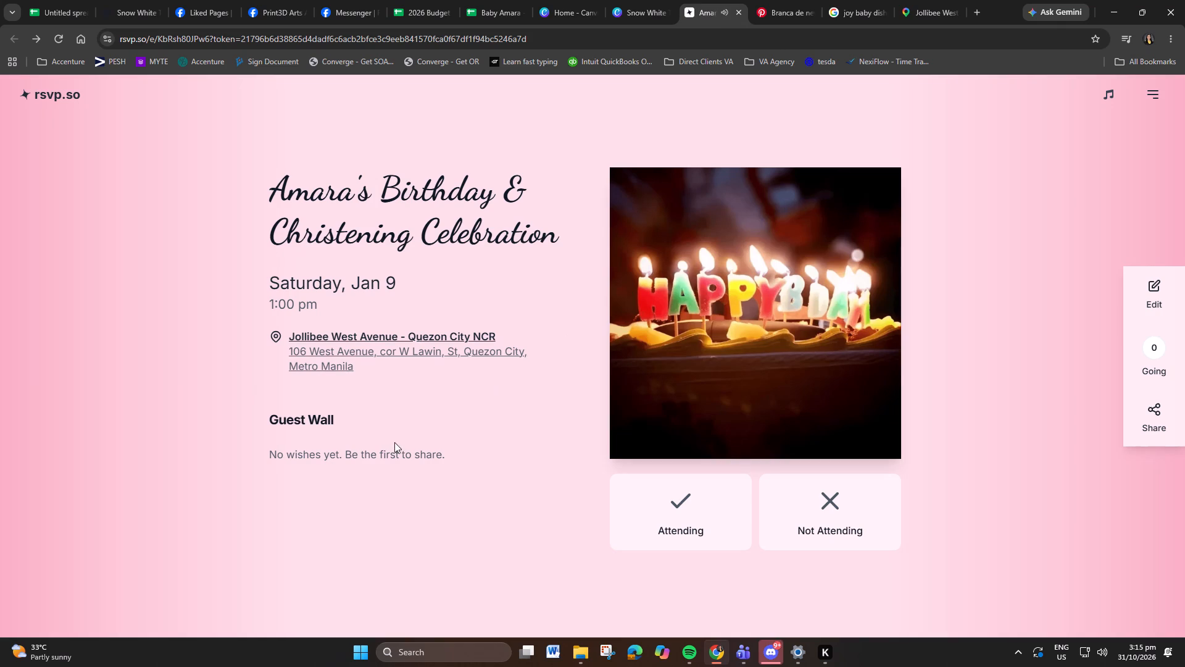
# Check the deadline in the rsvp.so event's RSVP settings and add 25, 2026 after December in the Kindly RSVP note on Canva page 7.
pyautogui.click(1152, 279)
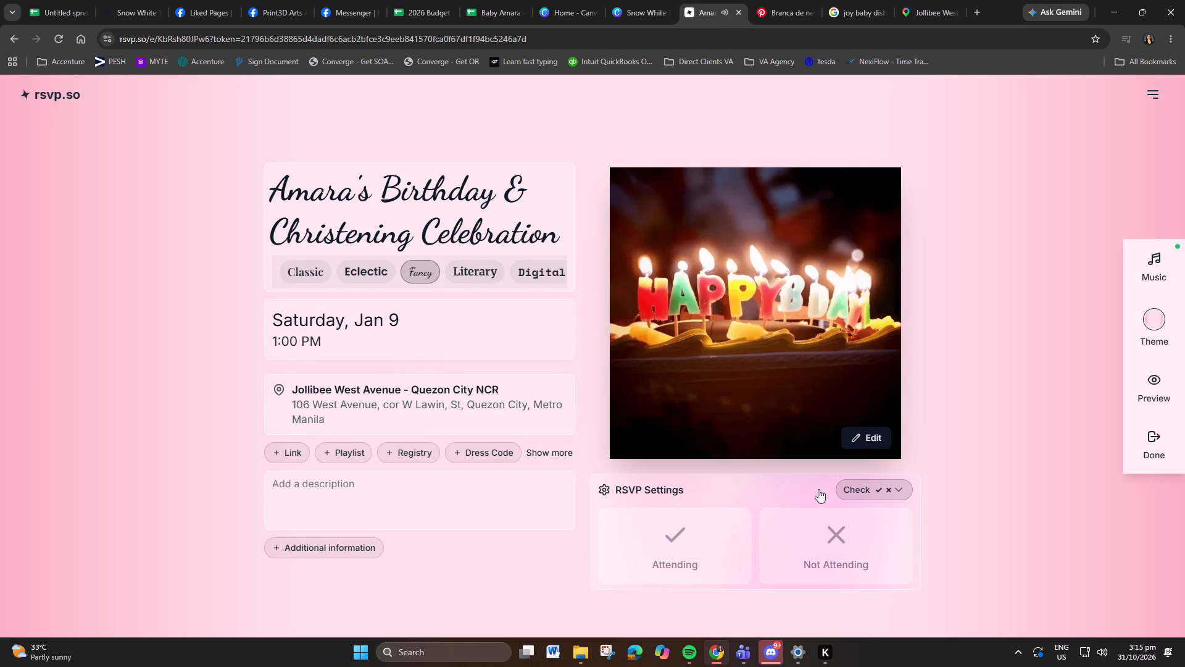
pyautogui.click(678, 495)
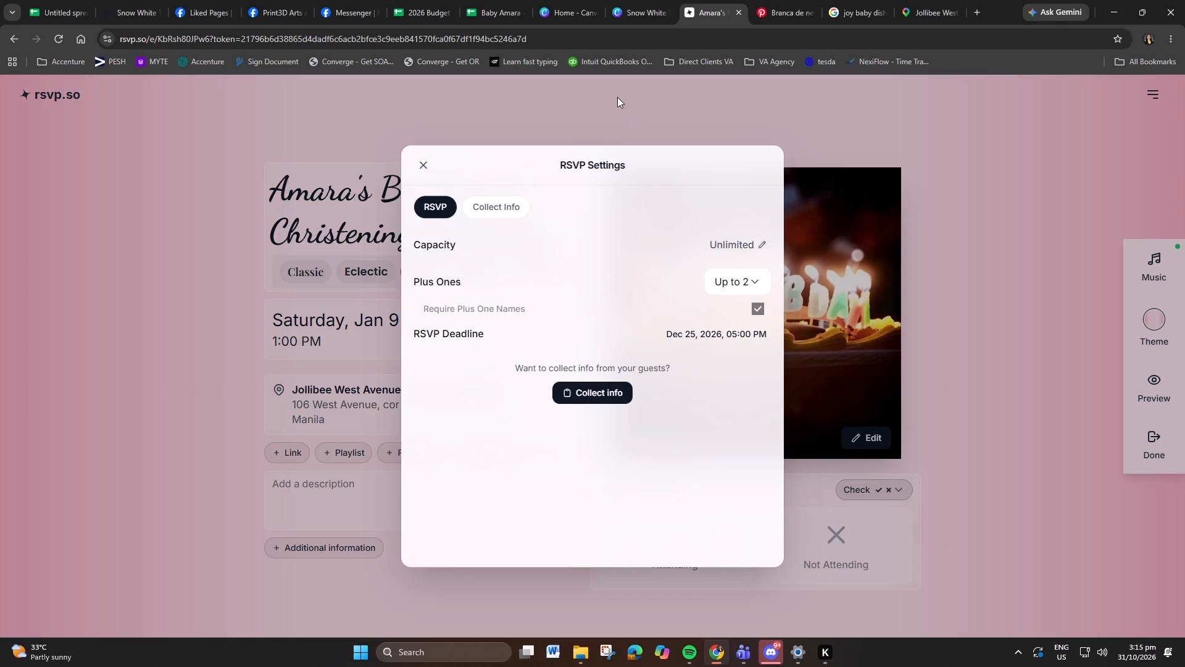
pyautogui.click(630, 4)
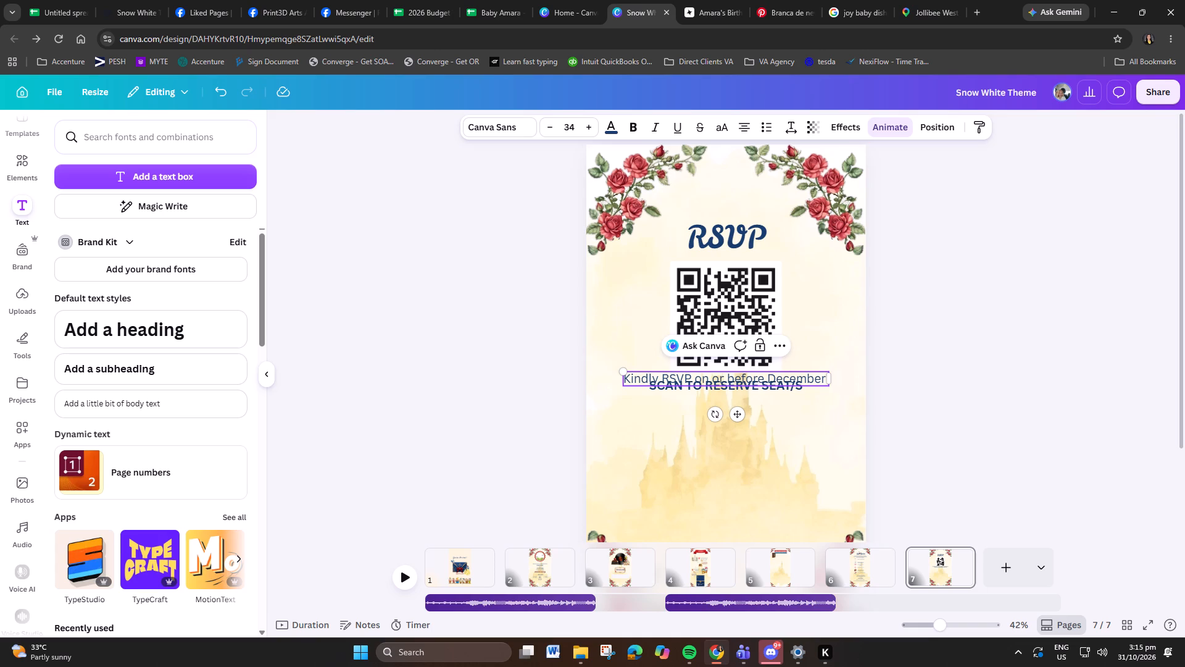
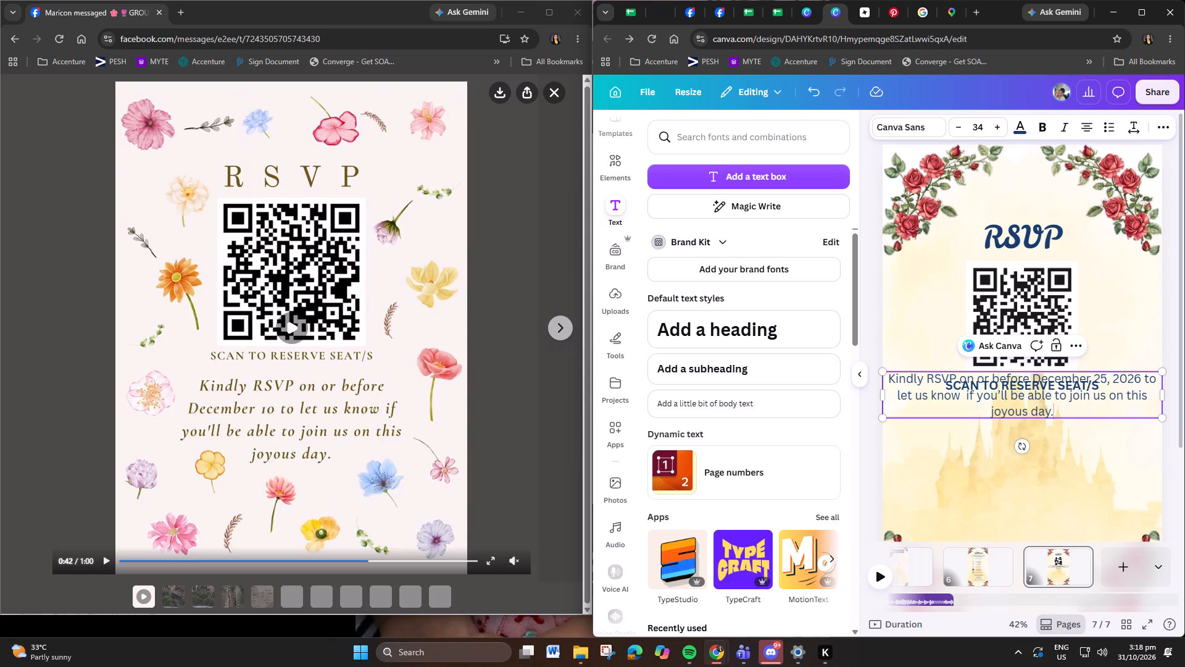
# Replace "on this joyous day." at the end of the RSVP note with ". It will also help us to prepare for the number of guests".
pyautogui.moveTo(1107, 395); pyautogui.dragTo(1111, 409)
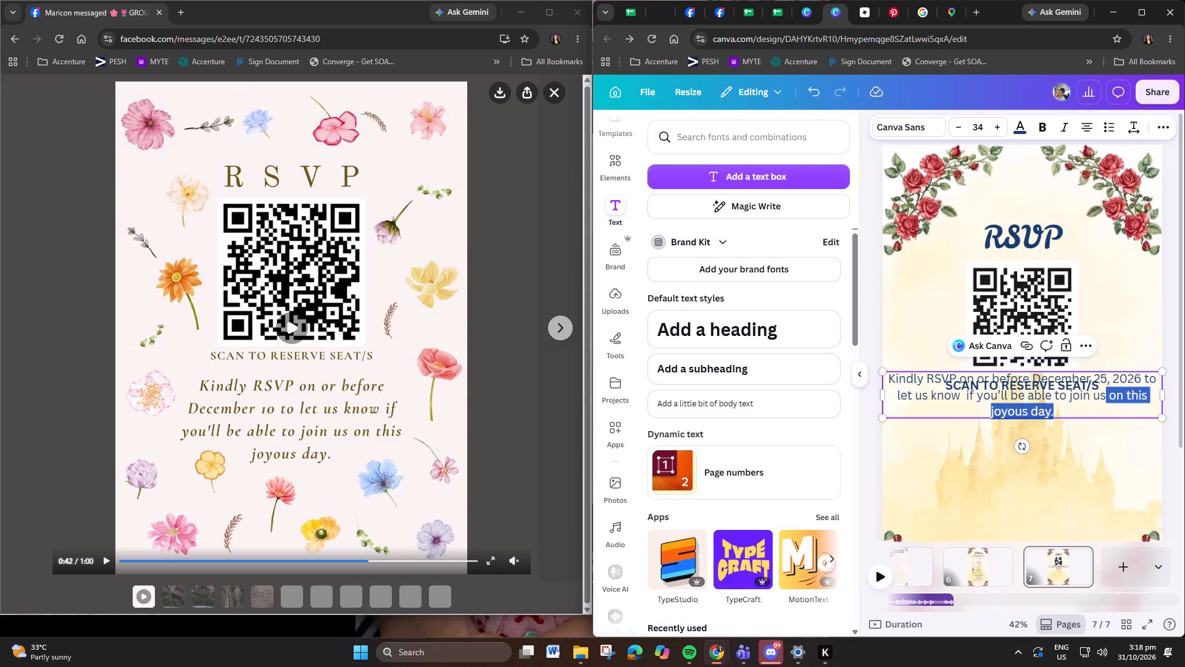
pyautogui.press('BackSpace')
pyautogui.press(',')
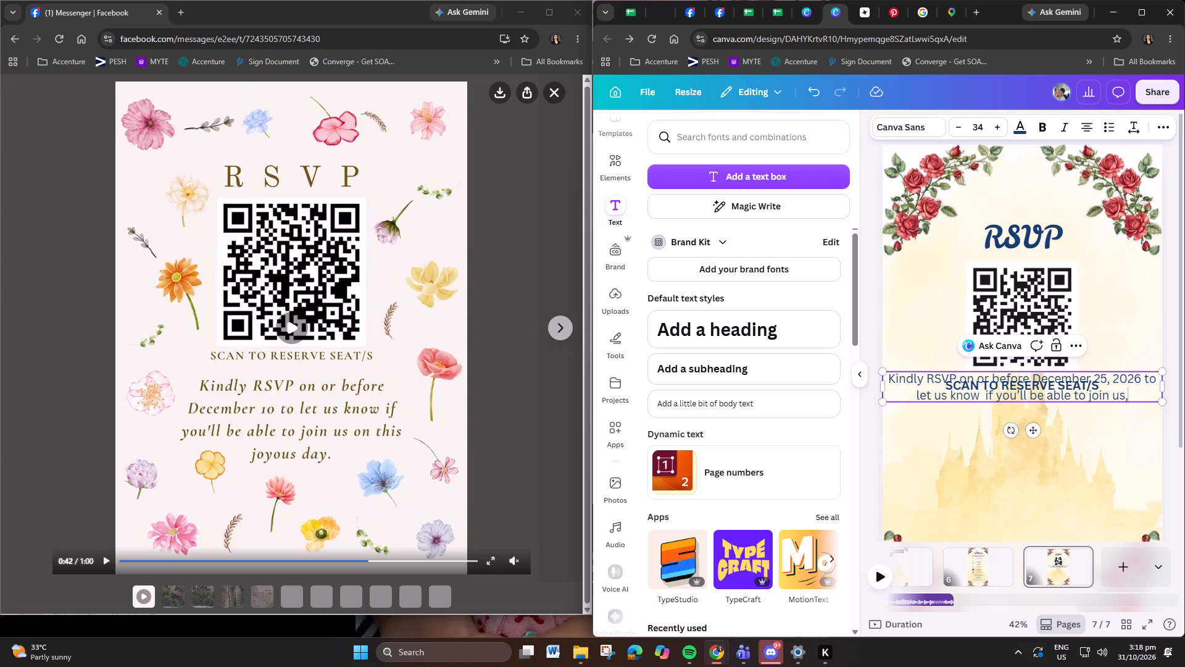
pyautogui.press('BackSpace')
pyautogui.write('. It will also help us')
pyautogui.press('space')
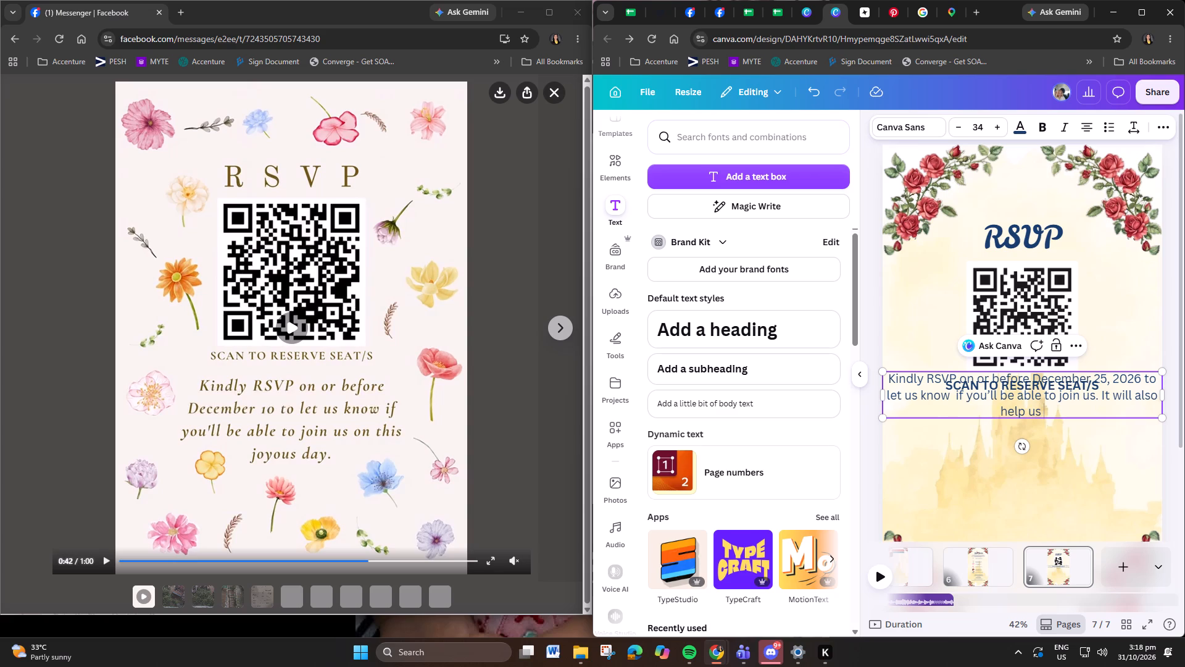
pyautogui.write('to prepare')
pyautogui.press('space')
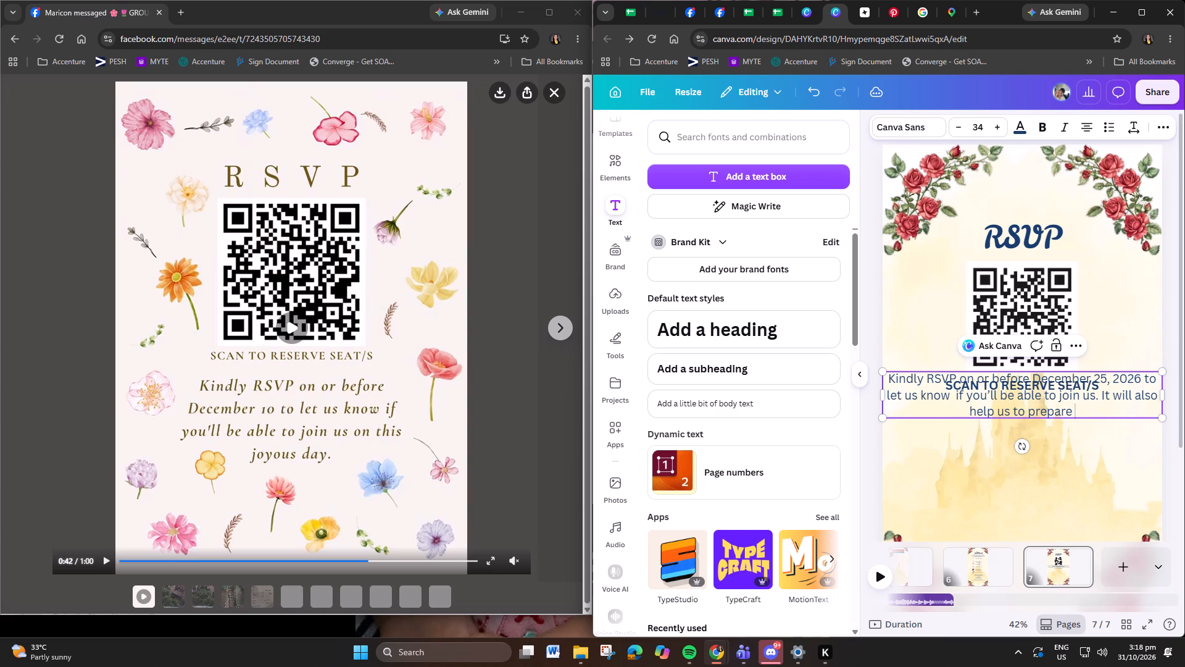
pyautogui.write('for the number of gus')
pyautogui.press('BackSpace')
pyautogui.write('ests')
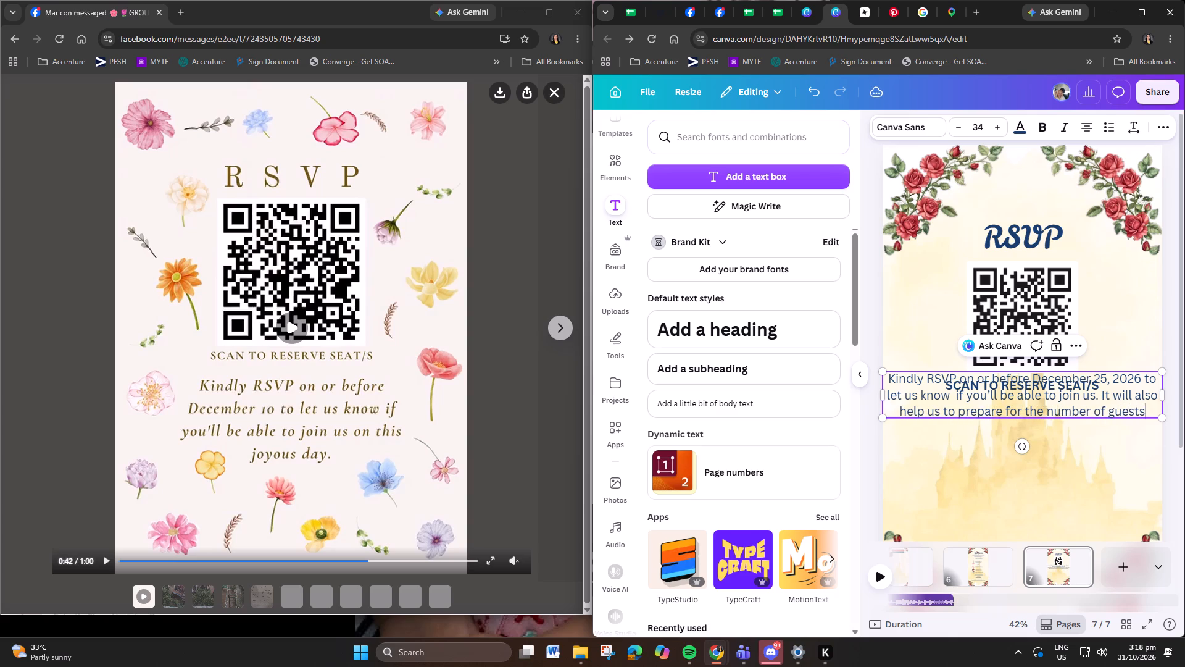
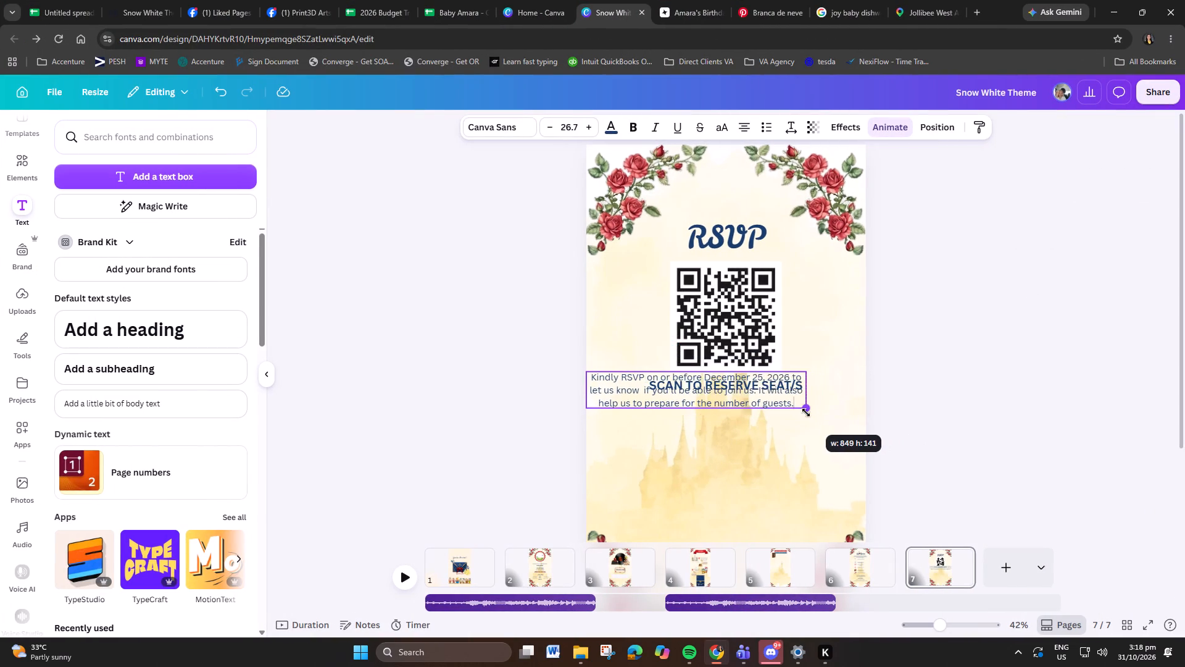
# Enlarge the RSVP deadline note on page 7 to nearly the page's full width and set its font size to 30.
pyautogui.moveTo(806, 413); pyautogui.dragTo(850, 422)
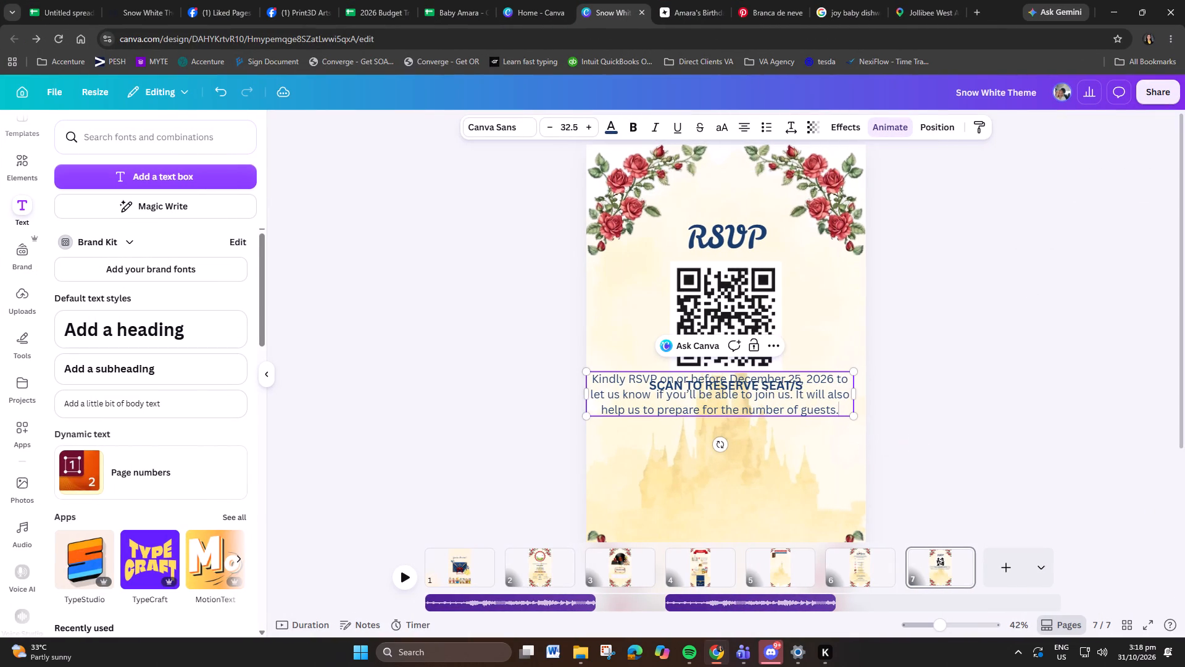
pyautogui.click(574, 132)
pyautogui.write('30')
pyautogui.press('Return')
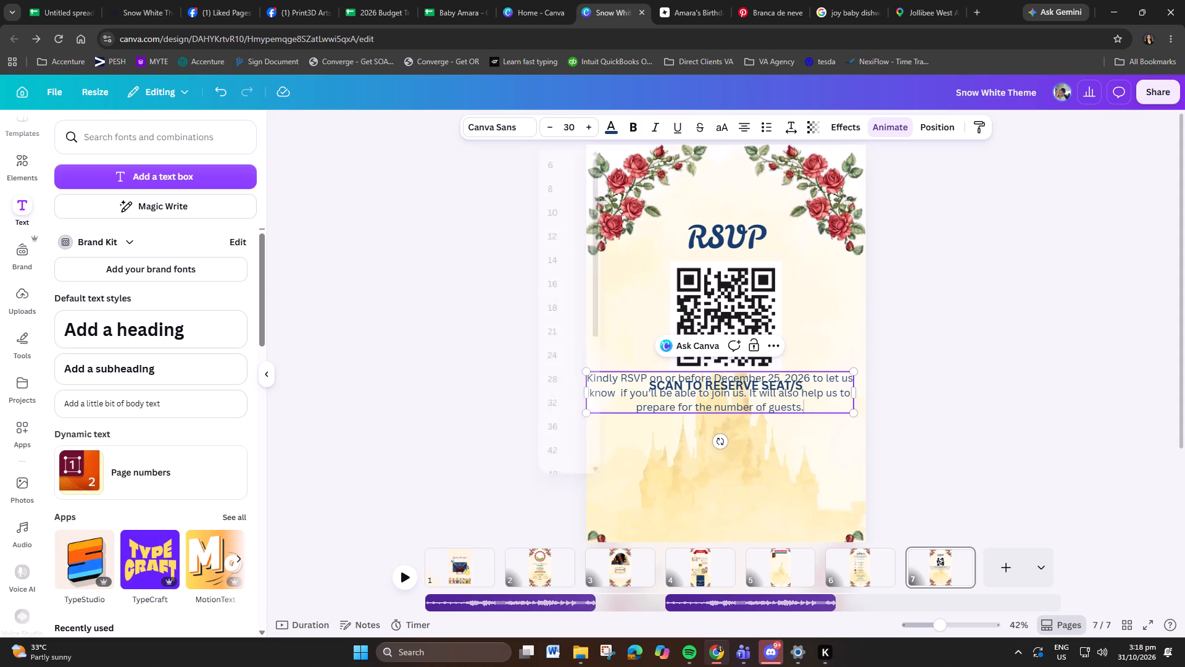
pyautogui.click(934, 409)
# Move the RSVP deadline note below the SCAN TO RESERVE SEAT/S caption, centered horizontally on the page.
pyautogui.scroll(-2, 908, 406)
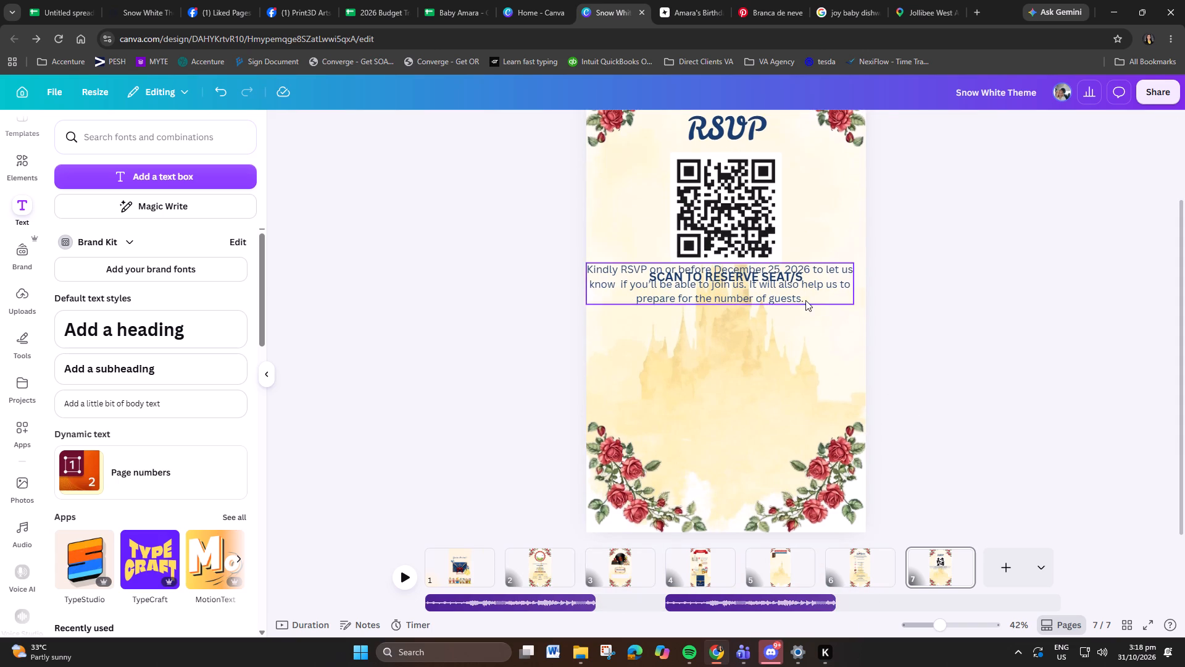
pyautogui.moveTo(805, 300); pyautogui.dragTo(814, 339)
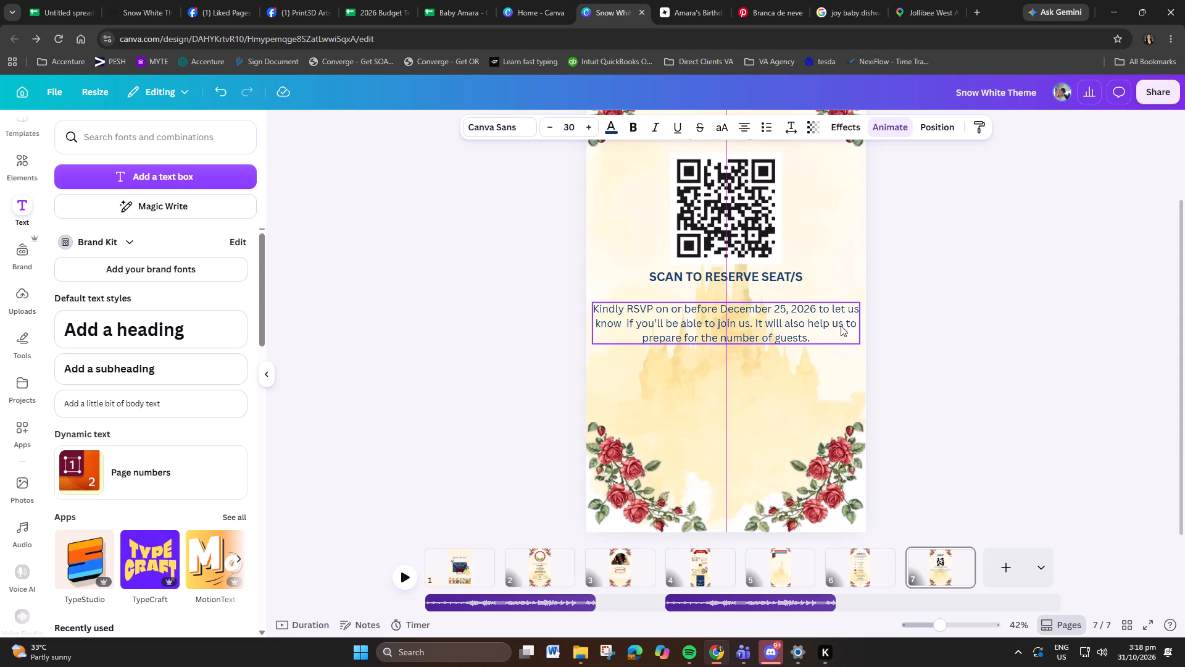
# Narrow the RSVP deadline note on page 7 so it wraps to four lines, and center it above the lower roses.
pyautogui.moveTo(860, 323); pyautogui.dragTo(779, 325)
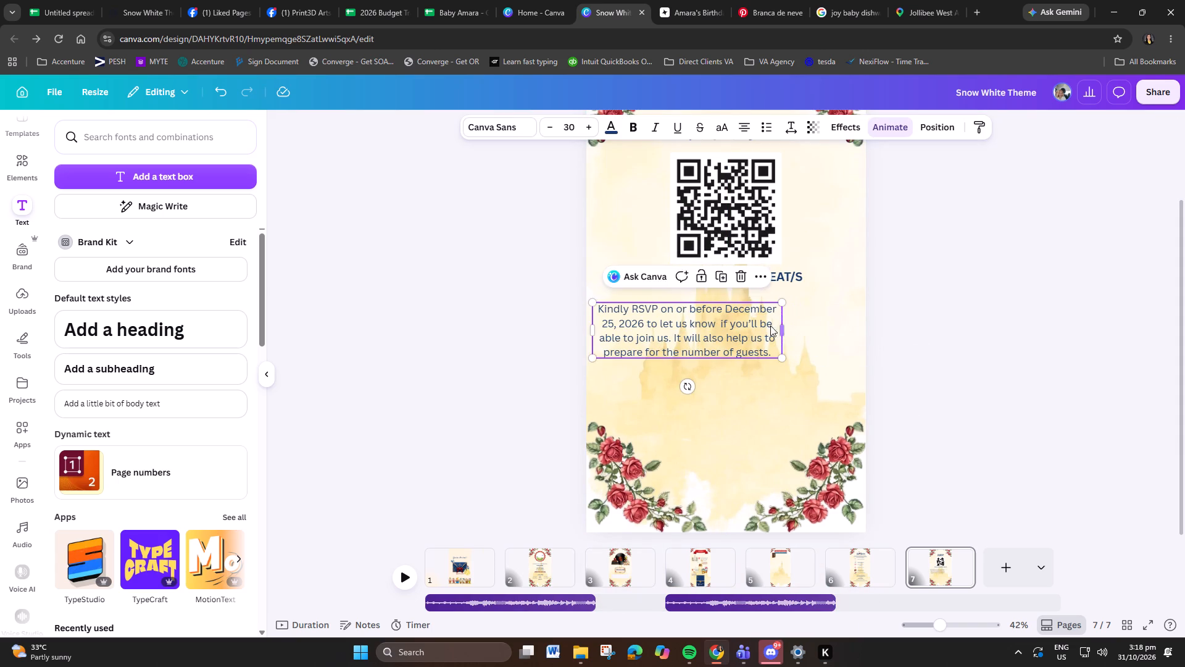
pyautogui.moveTo(715, 319); pyautogui.dragTo(749, 354)
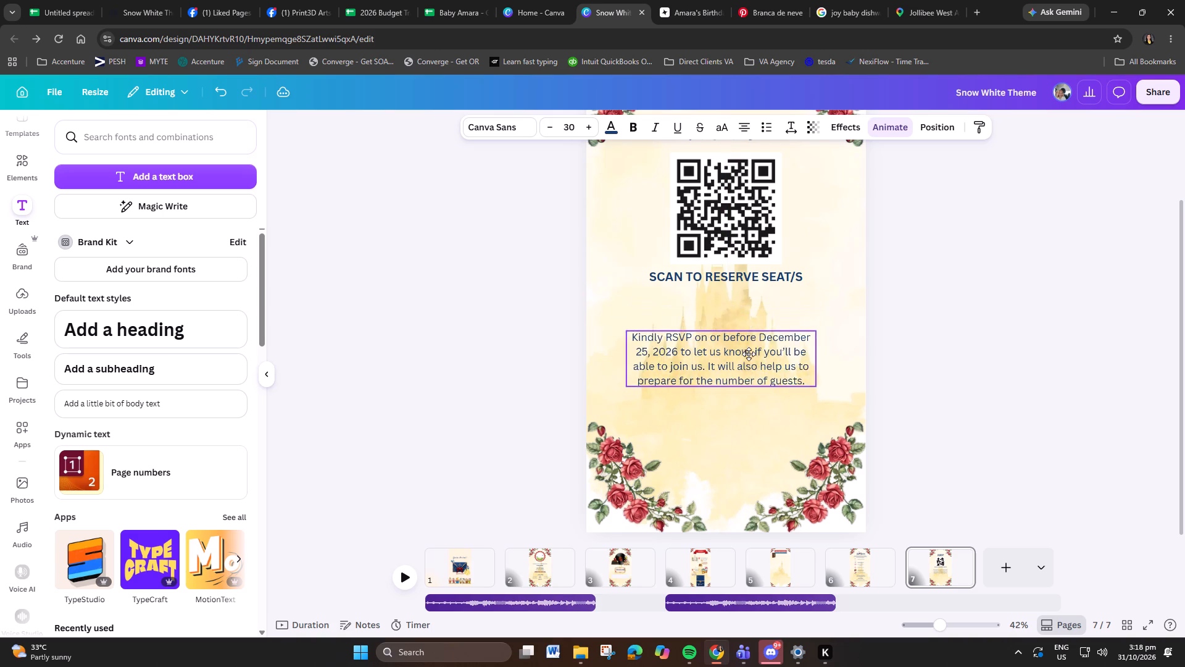
pyautogui.moveTo(749, 354); pyautogui.dragTo(755, 383)
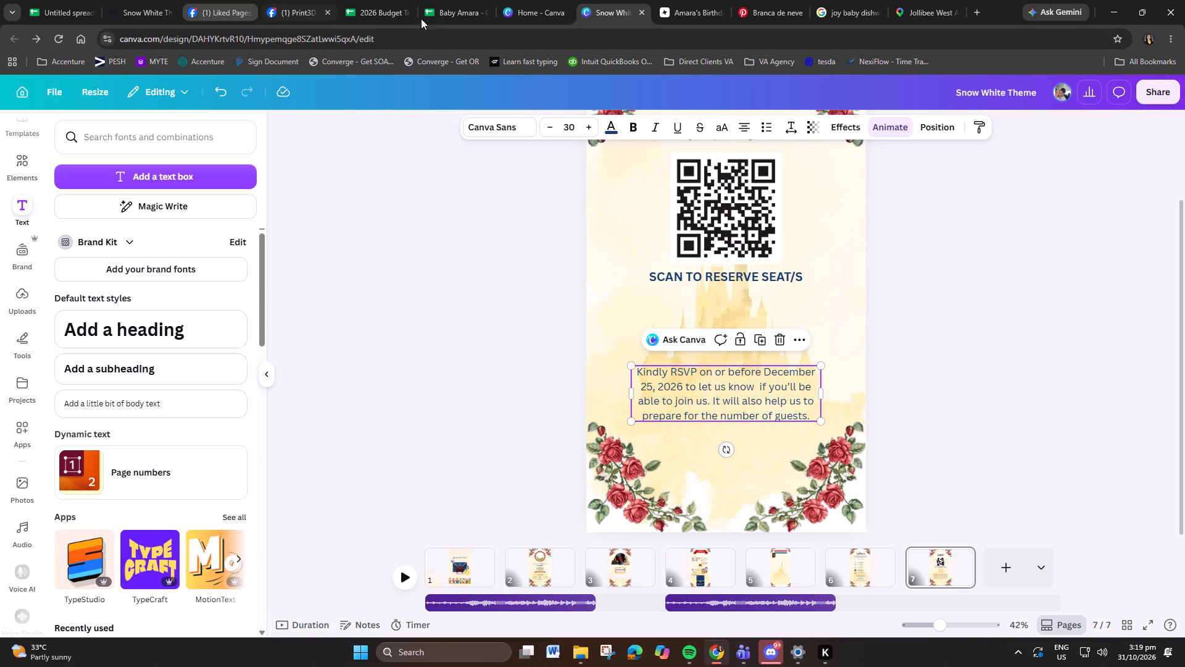
pyautogui.click(931, 306)
pyautogui.scroll(3, 946, 311)
pyautogui.scroll(-1, 942, 311)
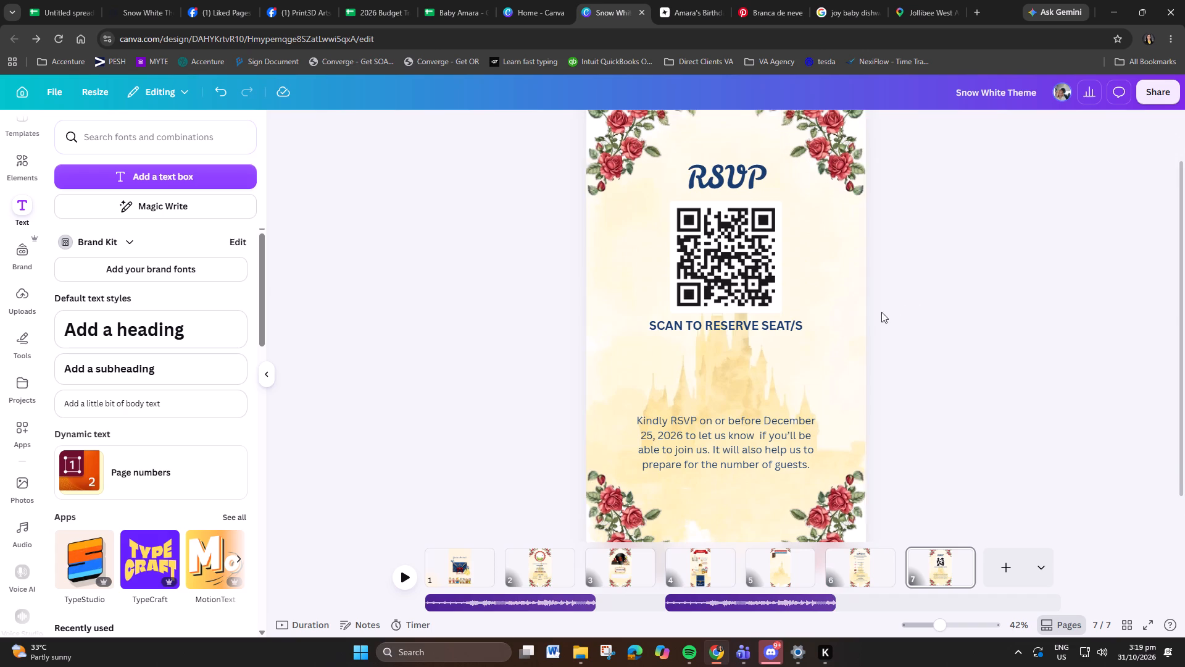
pyautogui.moveTo(756, 423); pyautogui.dragTo(755, 414)
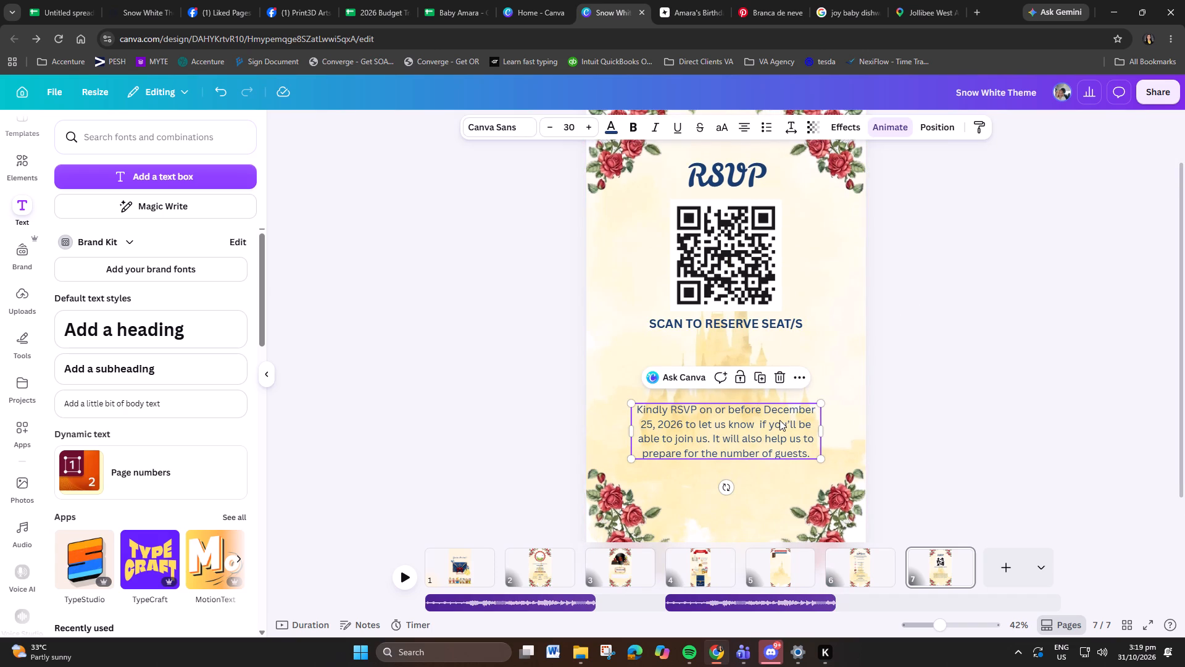
pyautogui.click(780, 420)
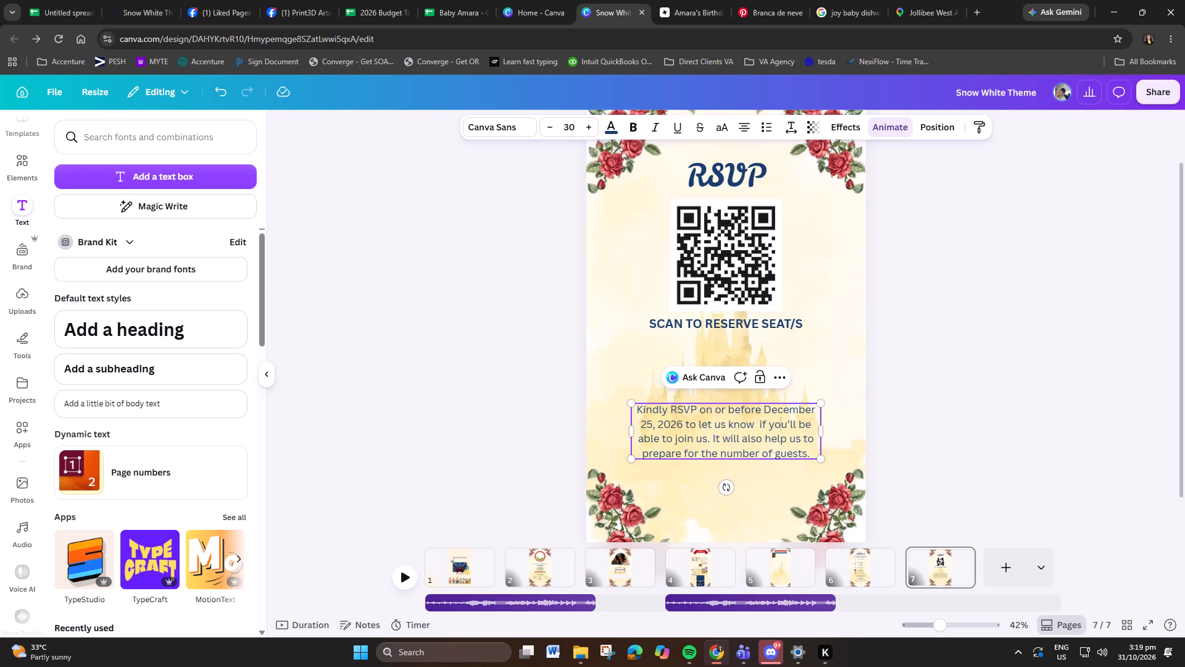
pyautogui.click(852, 427)
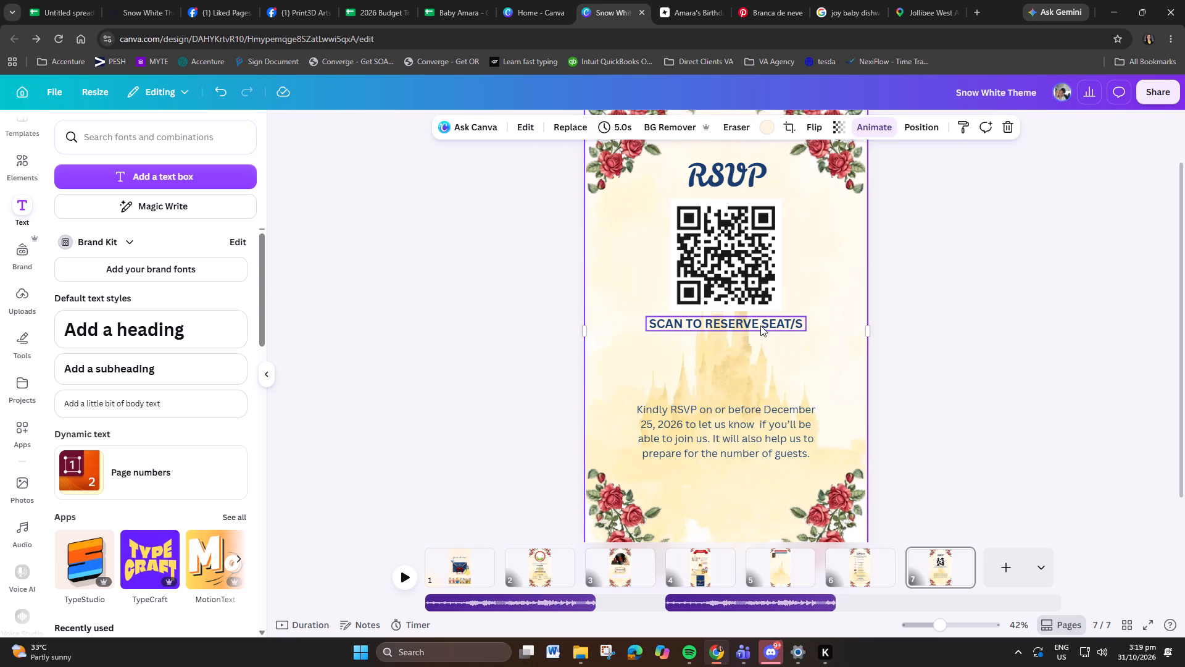
# Move the SCAN TO RESERVE SEAT/S caption down, centered a short distance above the RSVP deadline note.
pyautogui.scroll(1, 778, 366)
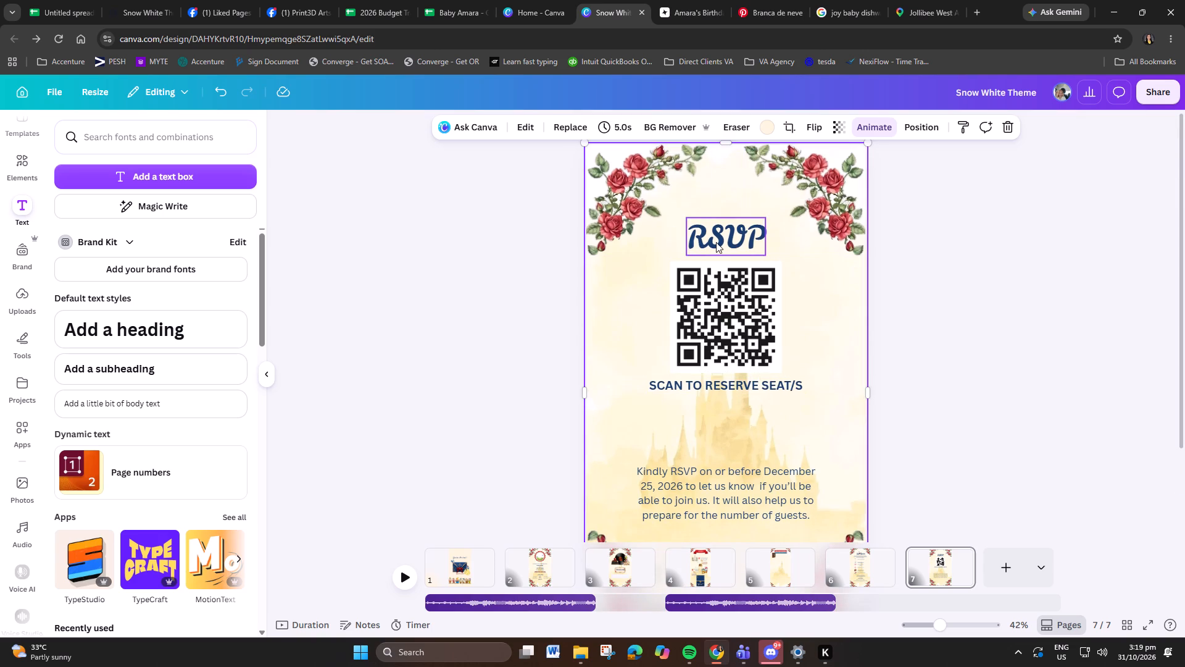
pyautogui.moveTo(732, 387); pyautogui.dragTo(731, 434)
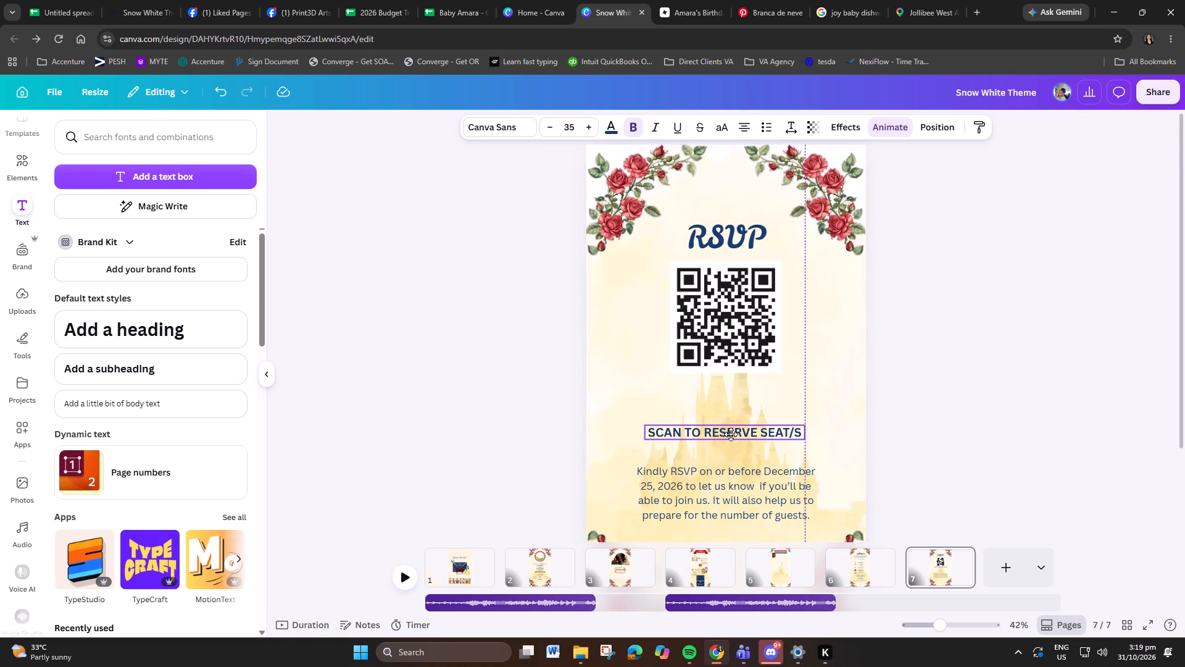
pyautogui.moveTo(731, 434); pyautogui.dragTo(732, 438)
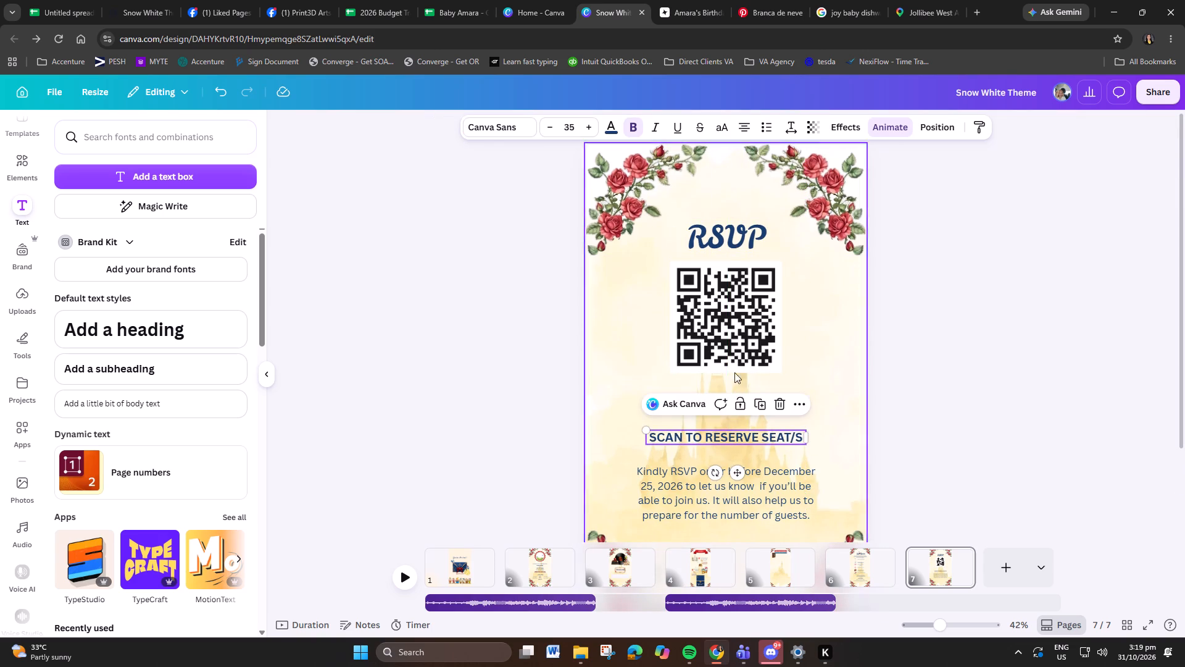
# Move the QR code down toward its caption, enlarge it slightly, and center it on the page.
pyautogui.moveTo(734, 338); pyautogui.dragTo(734, 372)
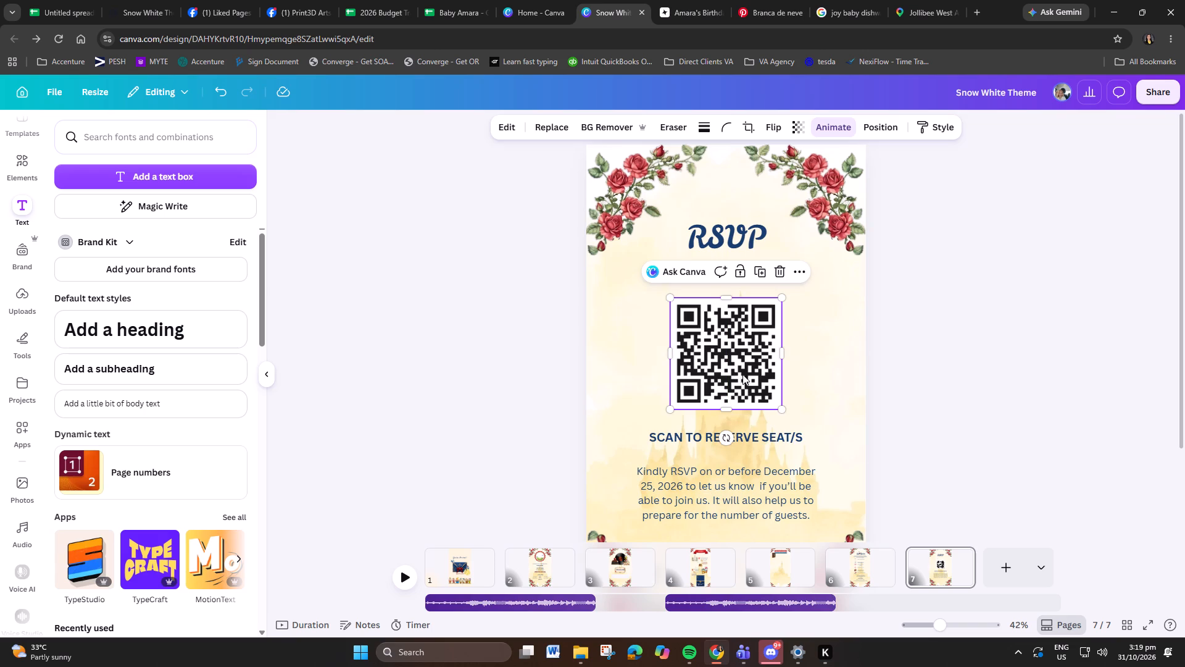
pyautogui.moveTo(781, 406); pyautogui.dragTo(794, 415)
pyautogui.moveTo(756, 376); pyautogui.dragTo(756, 375)
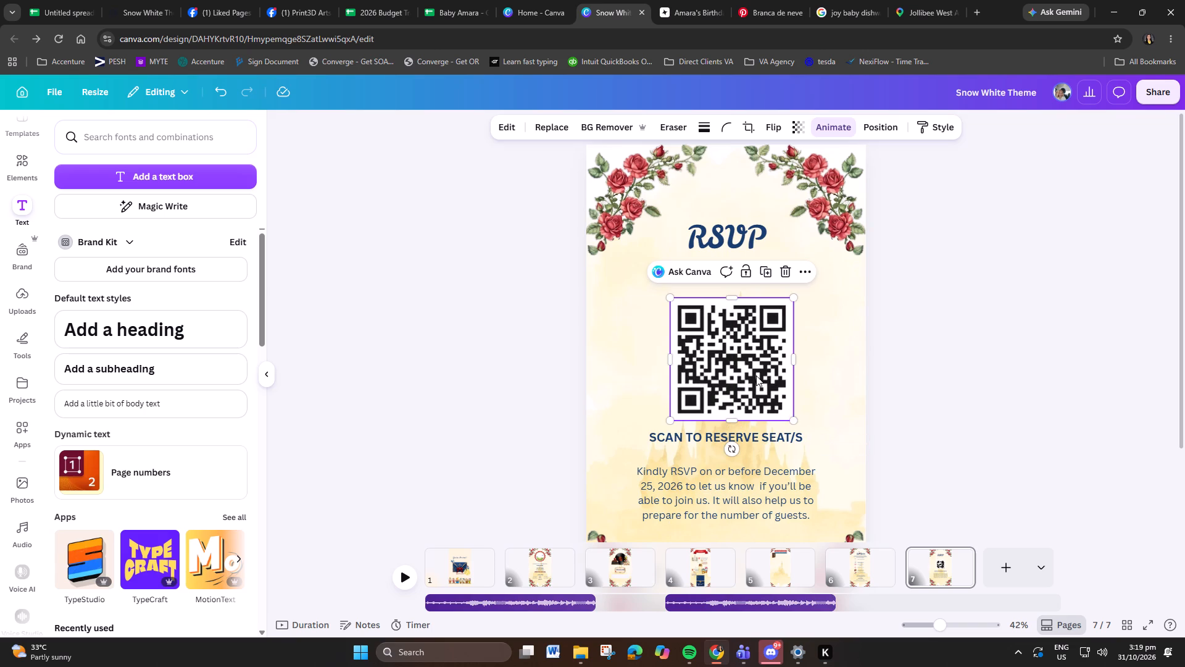
pyautogui.moveTo(756, 375); pyautogui.dragTo(749, 368)
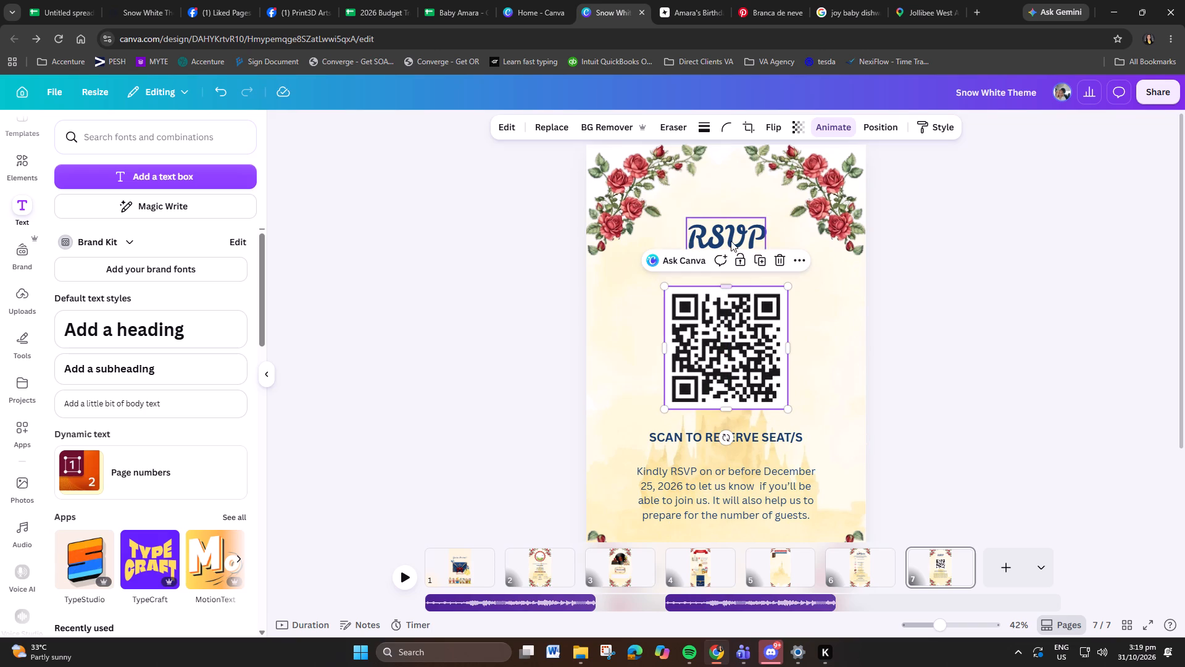
# Move the RSVP heading down so it sits centered just above the enlarged QR code.
pyautogui.moveTo(731, 237); pyautogui.dragTo(729, 258)
pyautogui.click(829, 371)
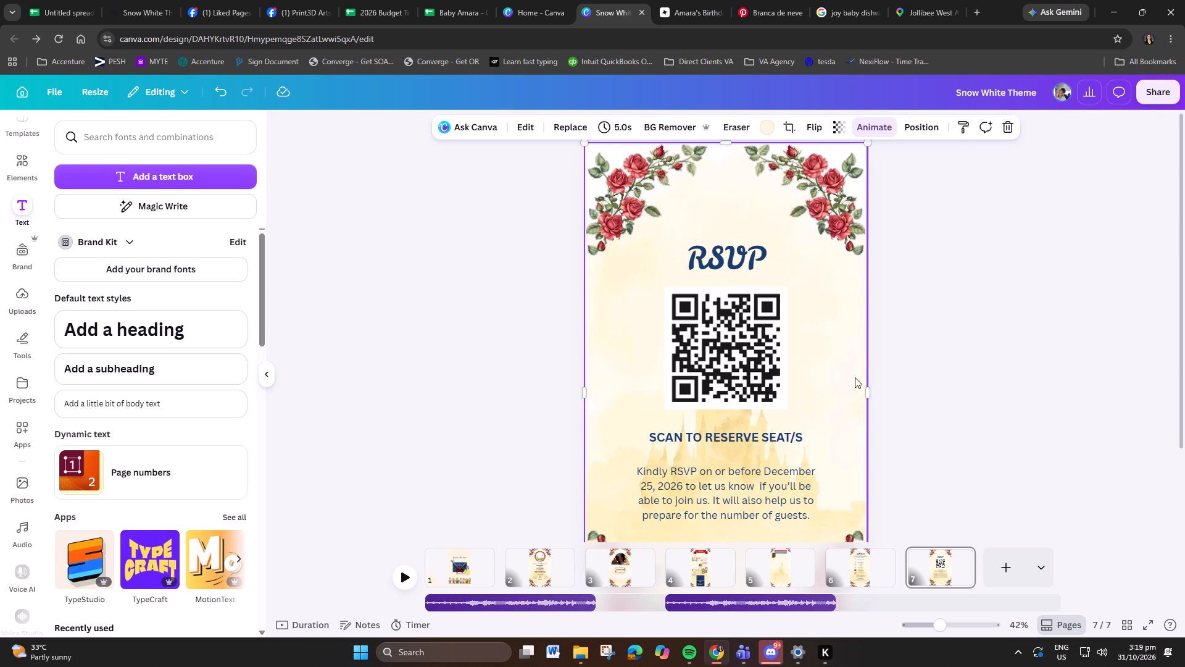
pyautogui.click(907, 384)
pyautogui.scroll(-1, 907, 386)
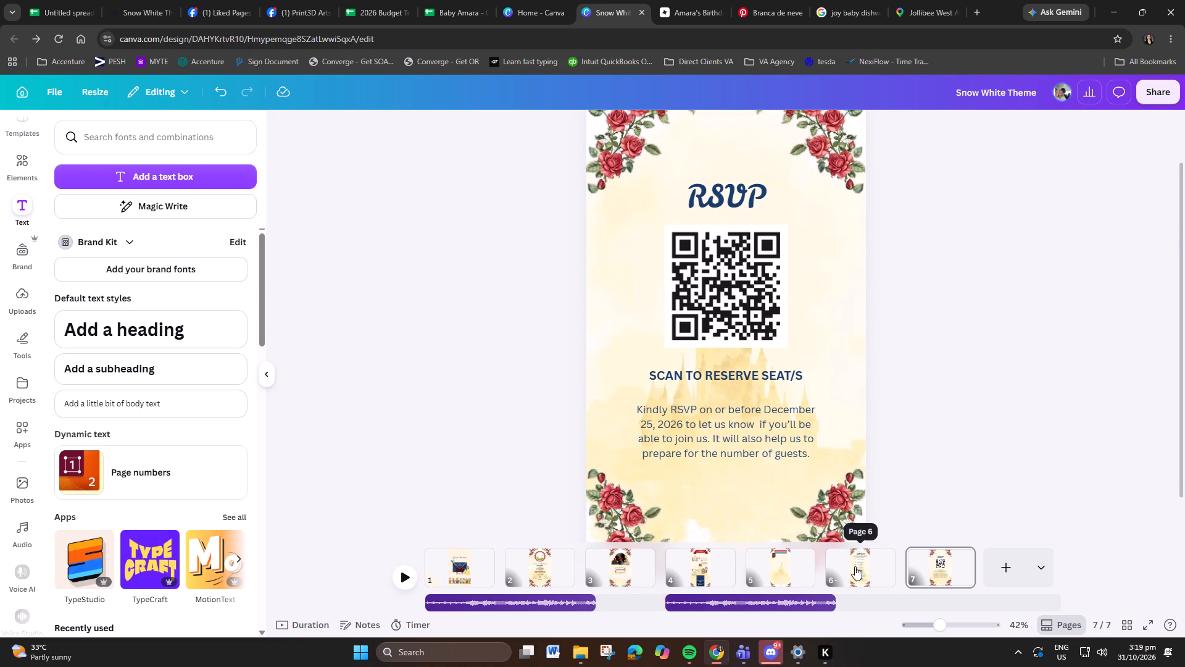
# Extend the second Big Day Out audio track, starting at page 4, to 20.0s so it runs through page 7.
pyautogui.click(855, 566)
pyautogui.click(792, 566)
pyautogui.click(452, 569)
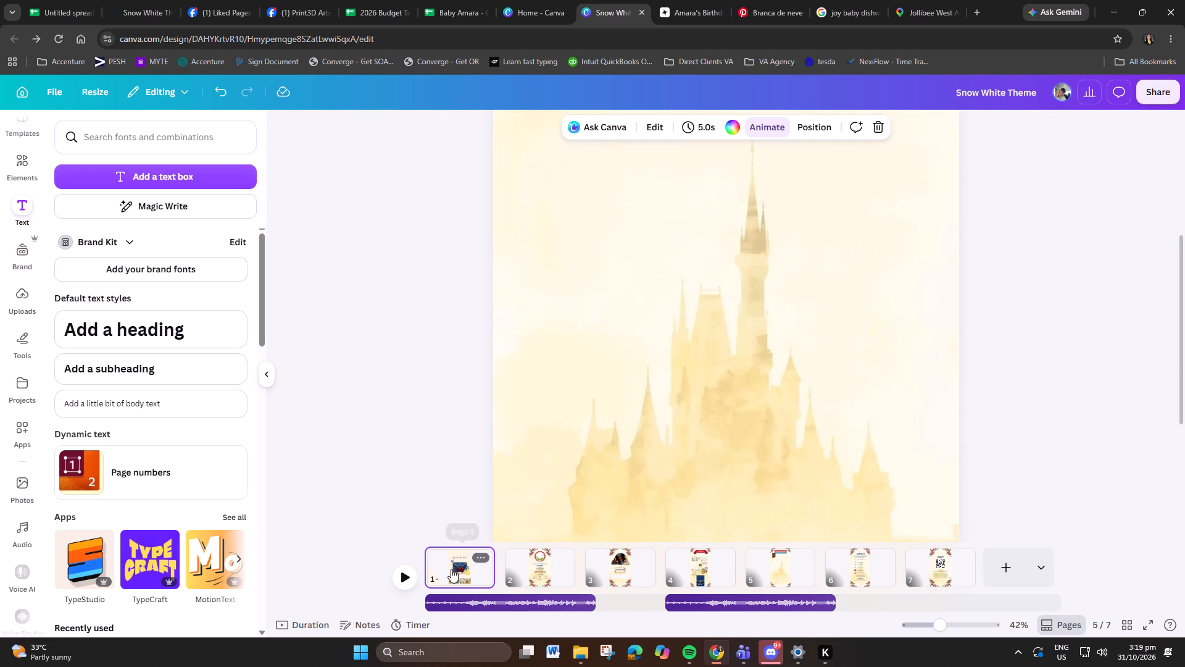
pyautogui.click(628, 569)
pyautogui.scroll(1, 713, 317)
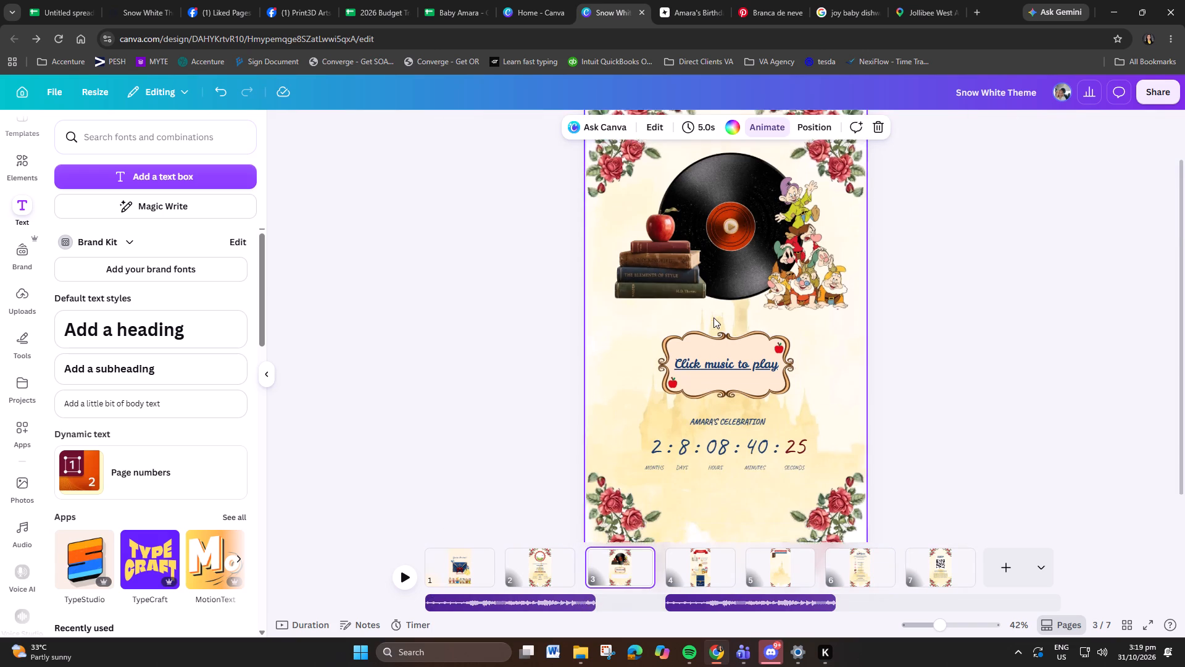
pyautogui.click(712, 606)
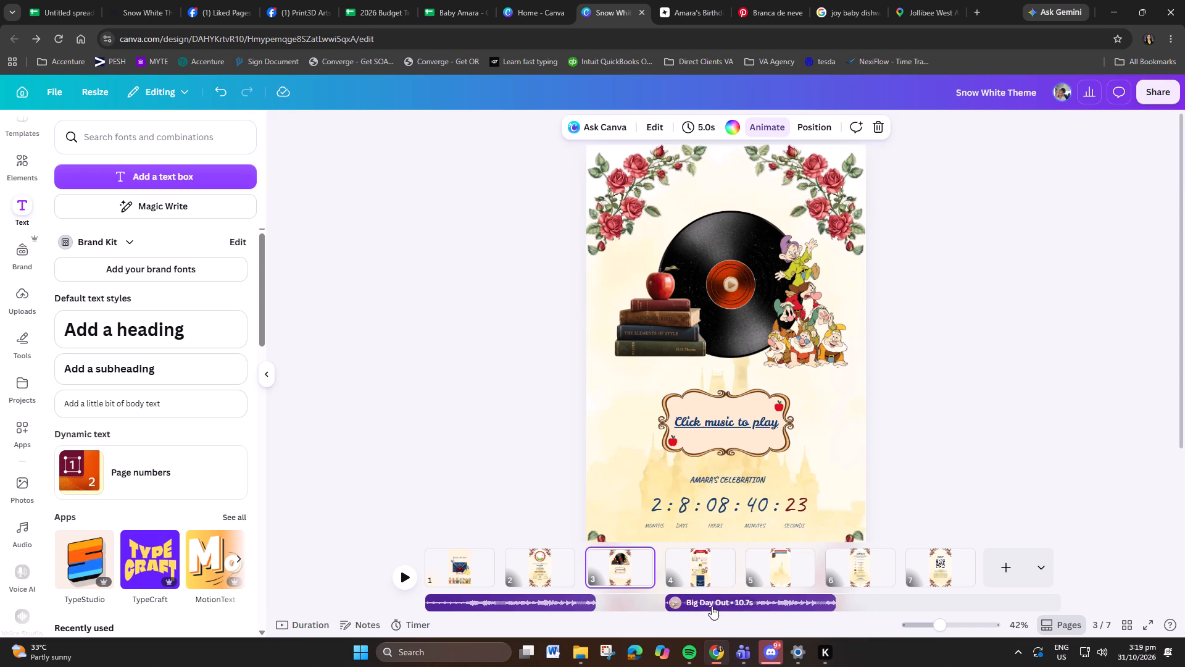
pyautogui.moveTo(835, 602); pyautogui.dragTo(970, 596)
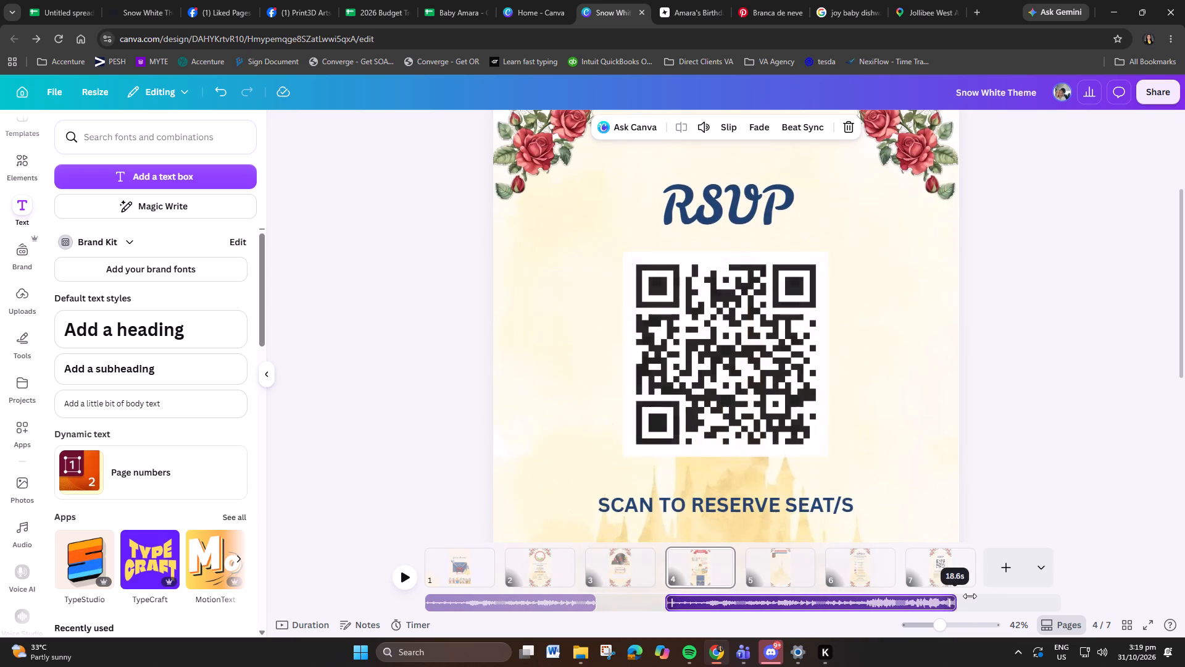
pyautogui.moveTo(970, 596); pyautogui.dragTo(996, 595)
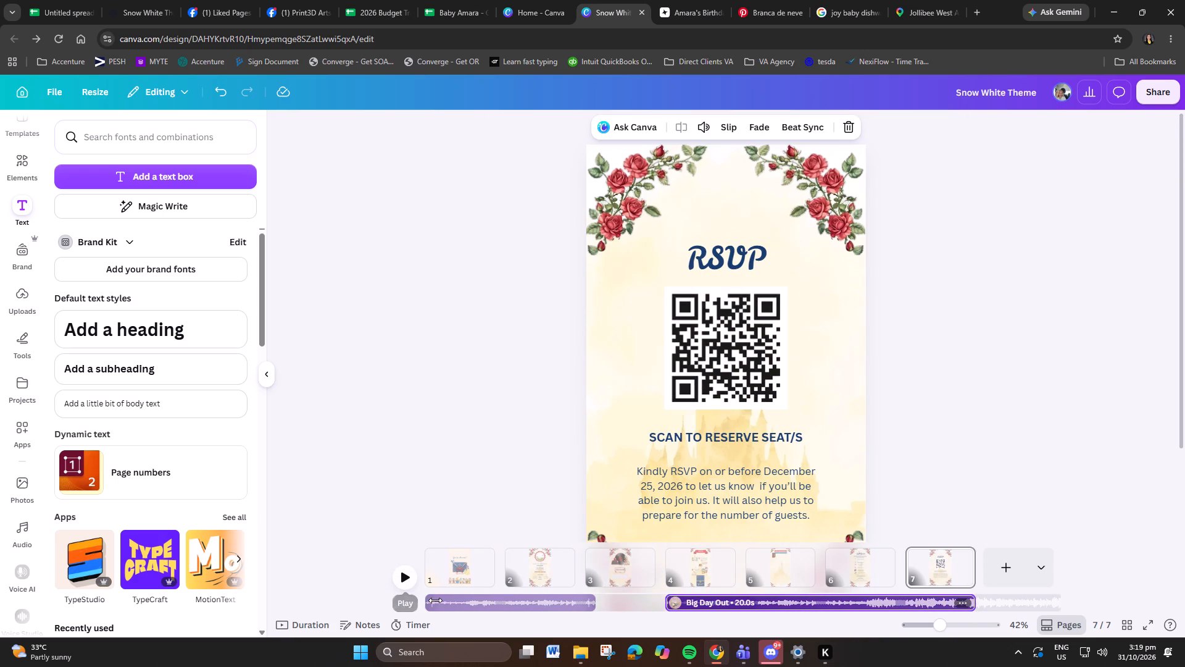
# Play the invitation from page 1 to check how the music runs across the pages.
pyautogui.click(433, 570)
pyautogui.click(405, 576)
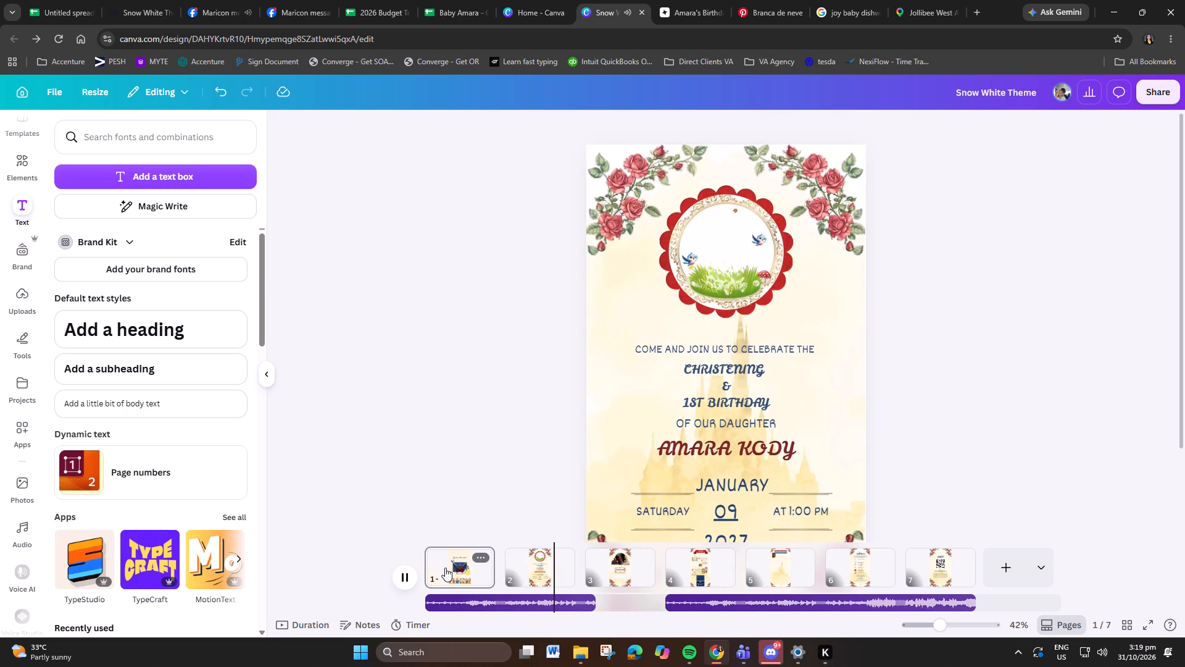
pyautogui.scroll(-2, 783, 461)
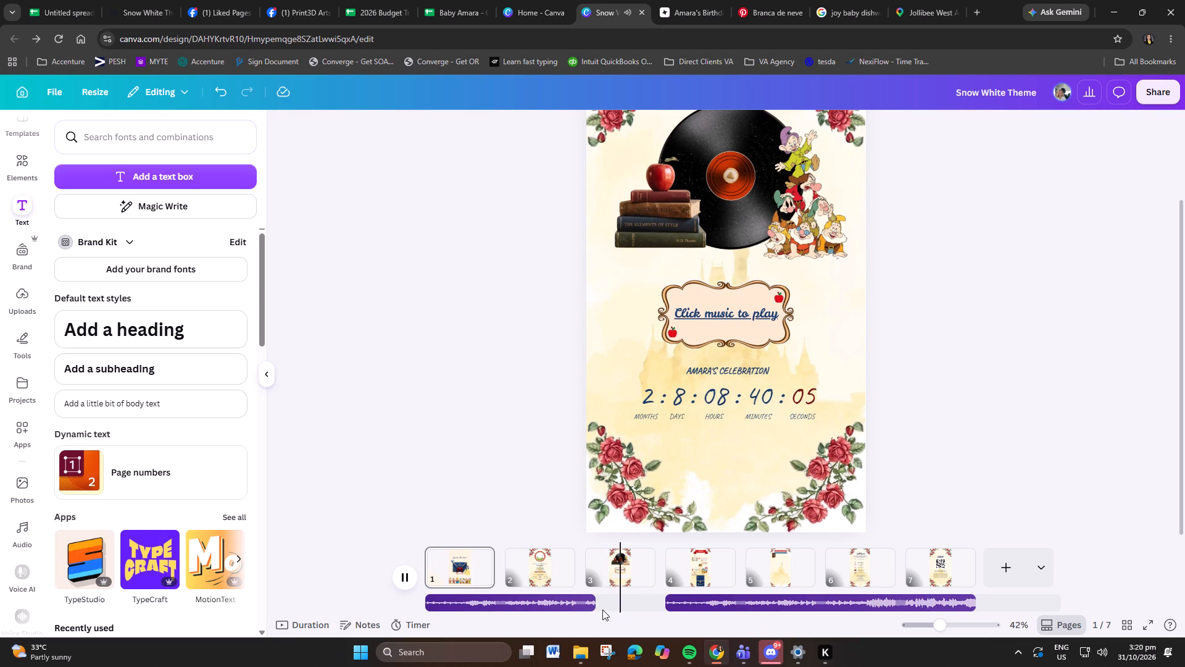
# Delete the second Big Day Out audio track that starts at page 4.
pyautogui.click(721, 598)
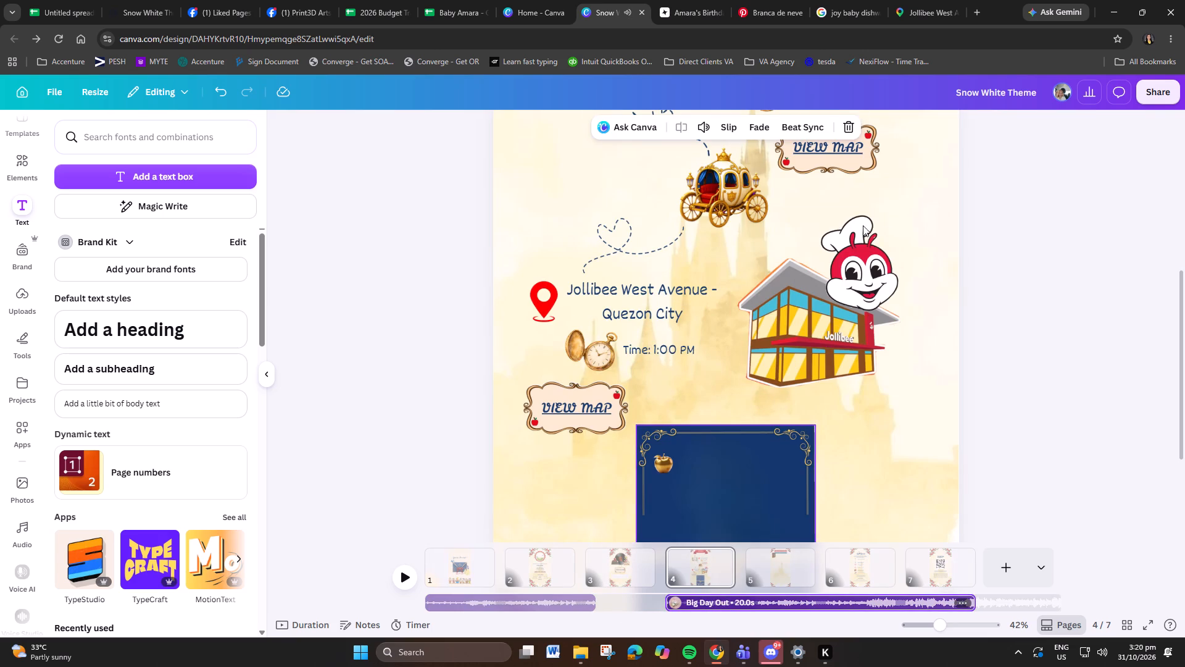
pyautogui.click(960, 607)
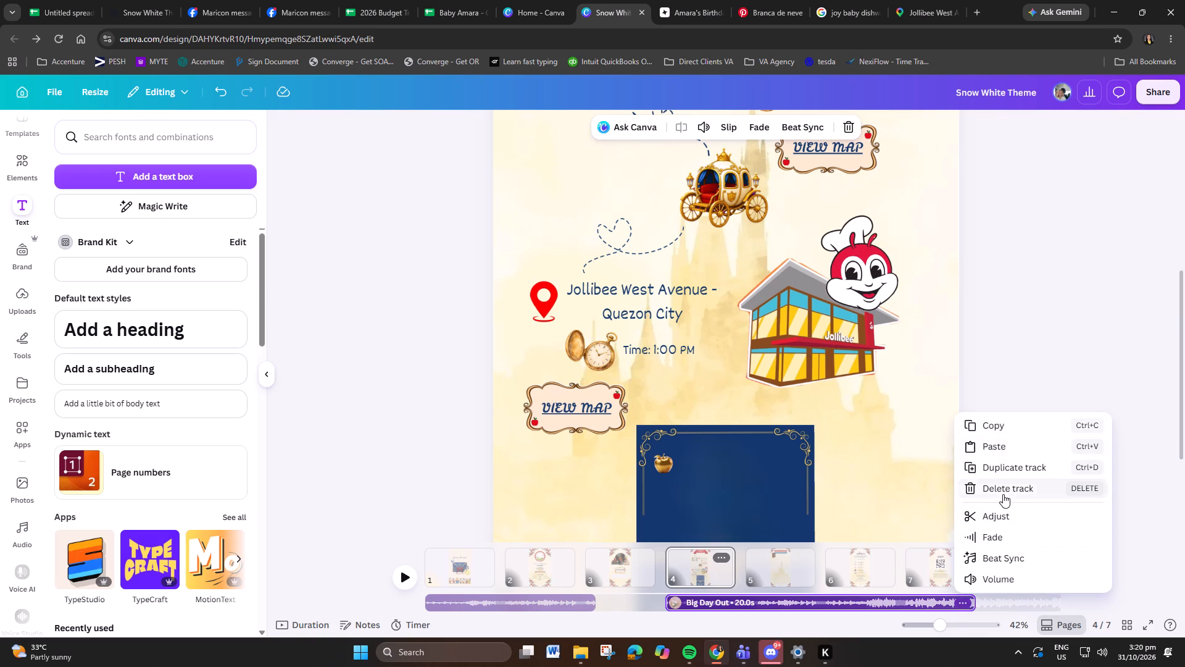
pyautogui.click(1004, 486)
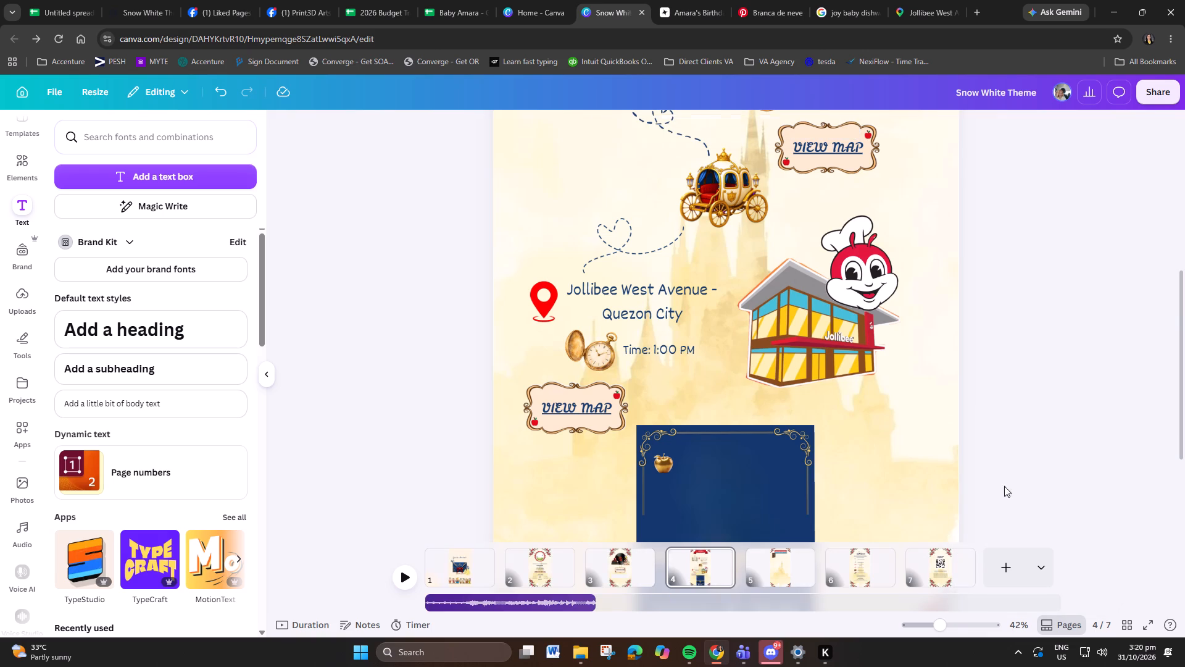
# Extend the remaining Big Day Out track from page 1 through the end of page 7, to 35.0s.
pyautogui.moveTo(591, 602); pyautogui.dragTo(946, 600)
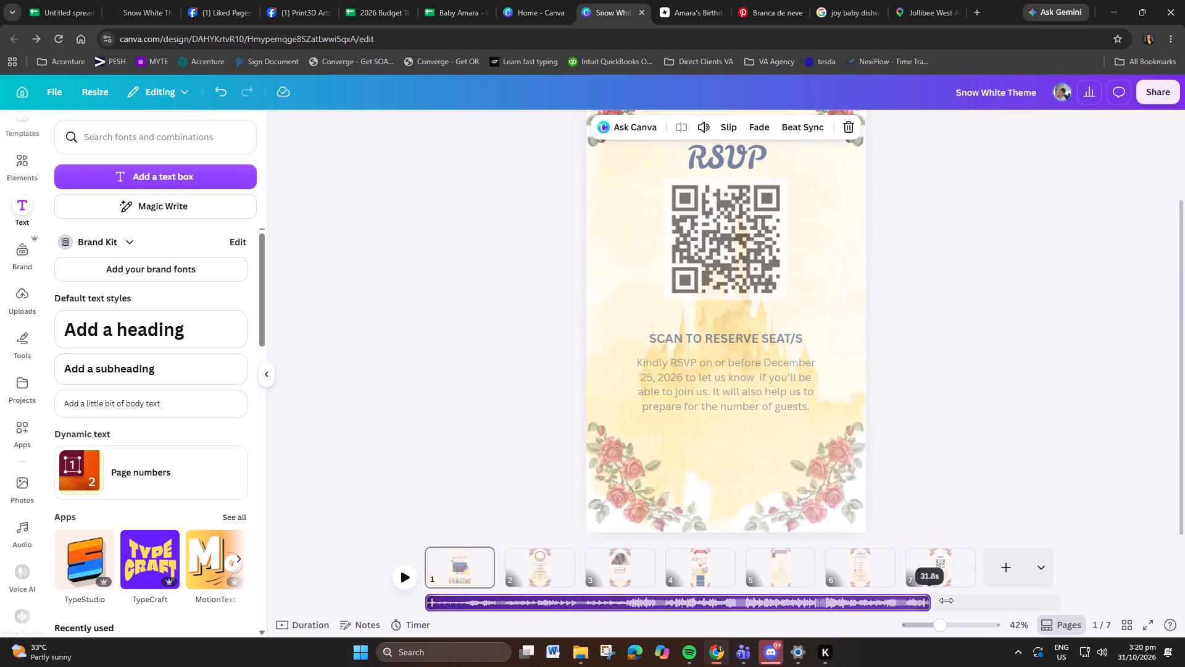
pyautogui.moveTo(946, 600); pyautogui.dragTo(980, 600)
# Play the invitation to check the music and page animations through the RSVP page, and review the Gift Guide on page 6.
pyautogui.click(404, 577)
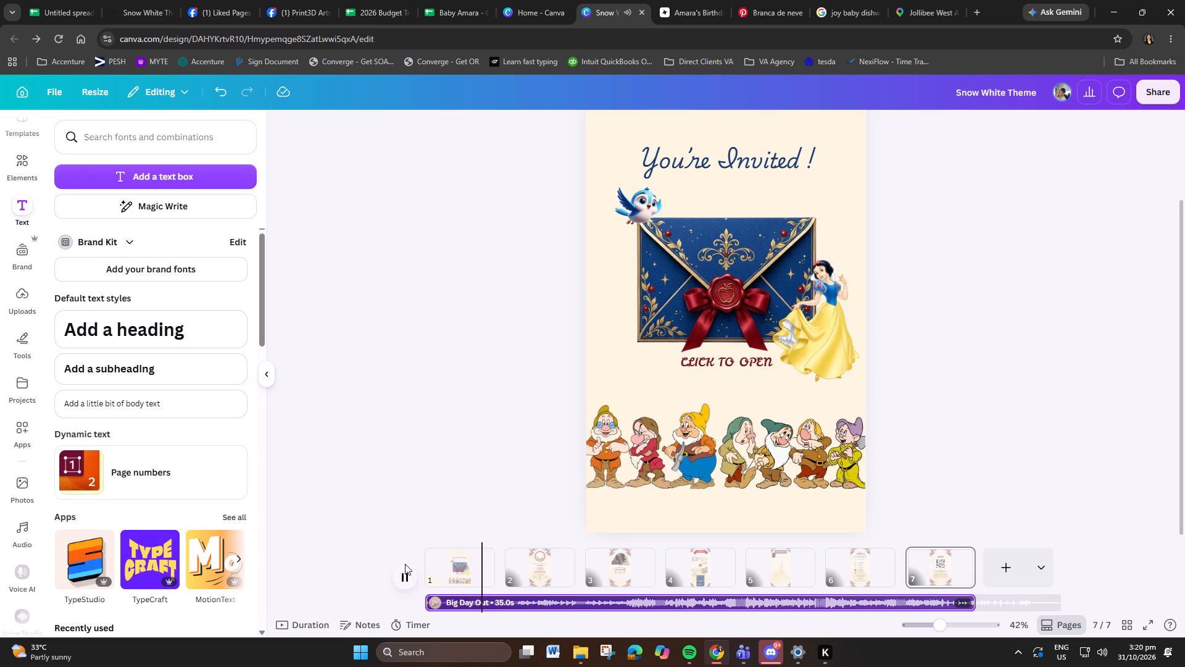
pyautogui.click(623, 569)
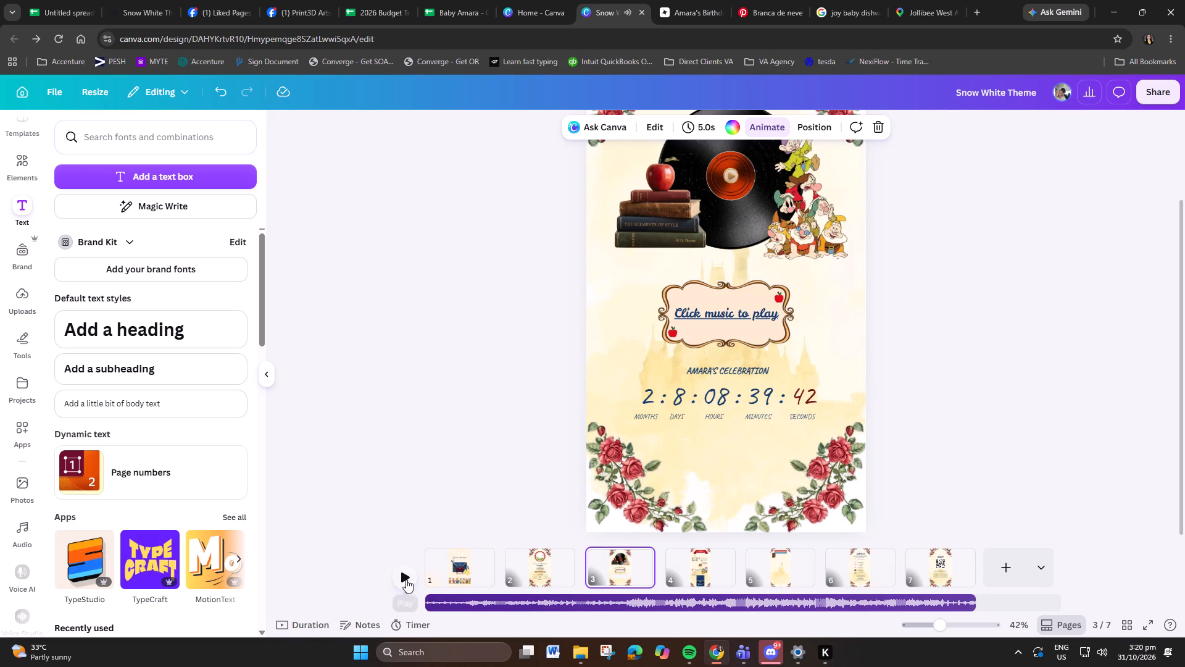
pyautogui.click(406, 579)
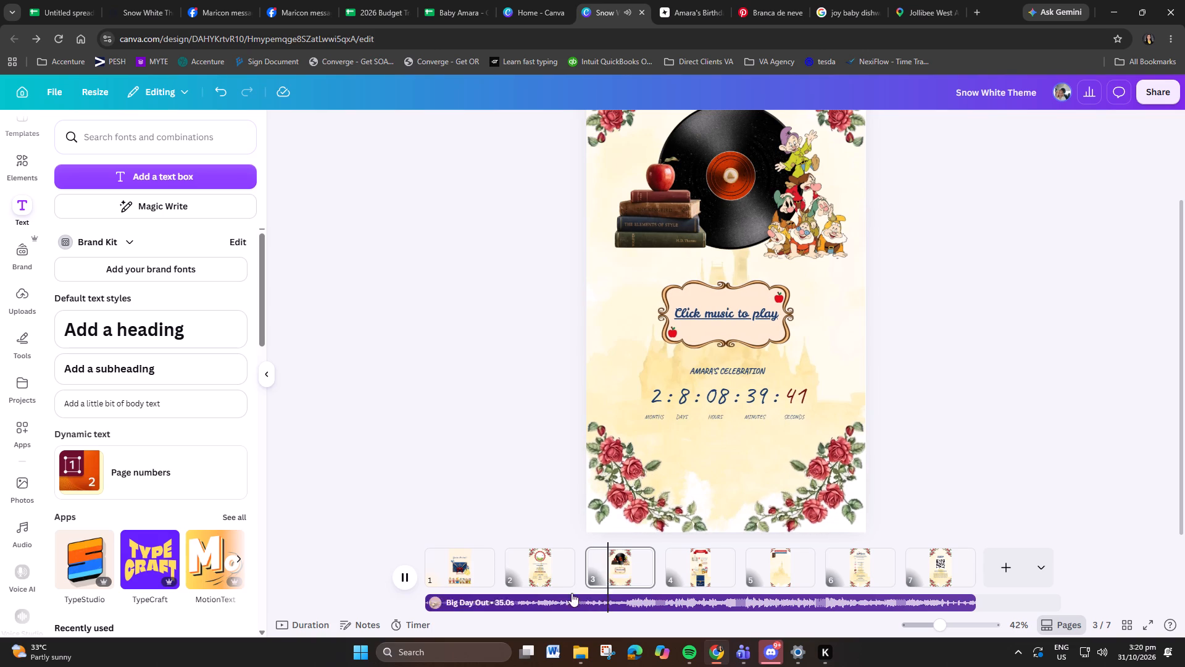
pyautogui.click(438, 604)
pyautogui.click(402, 581)
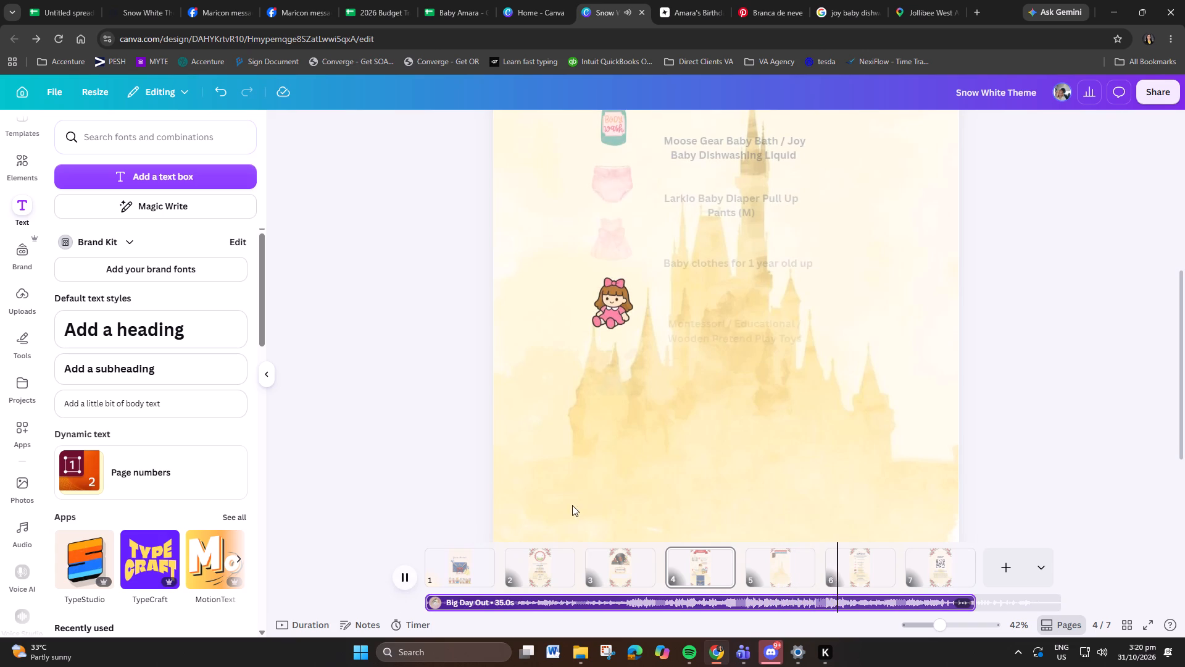
pyautogui.scroll(1, 763, 429)
pyautogui.scroll(3, 836, 405)
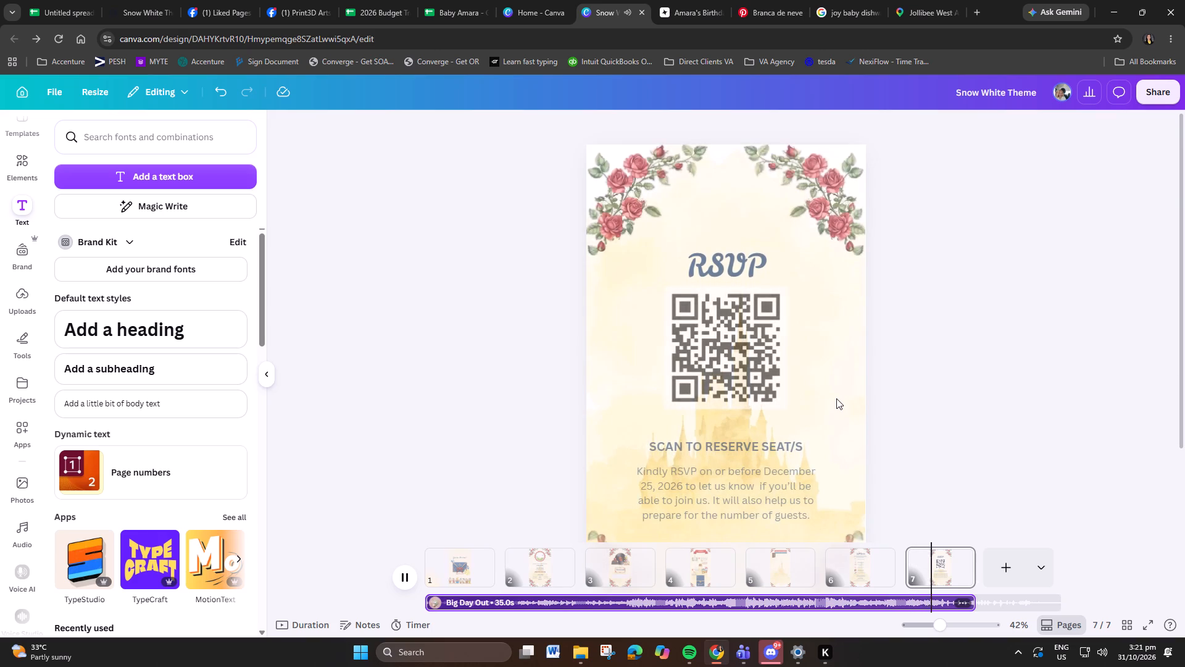
pyautogui.scroll(-3, 836, 398)
pyautogui.click(855, 571)
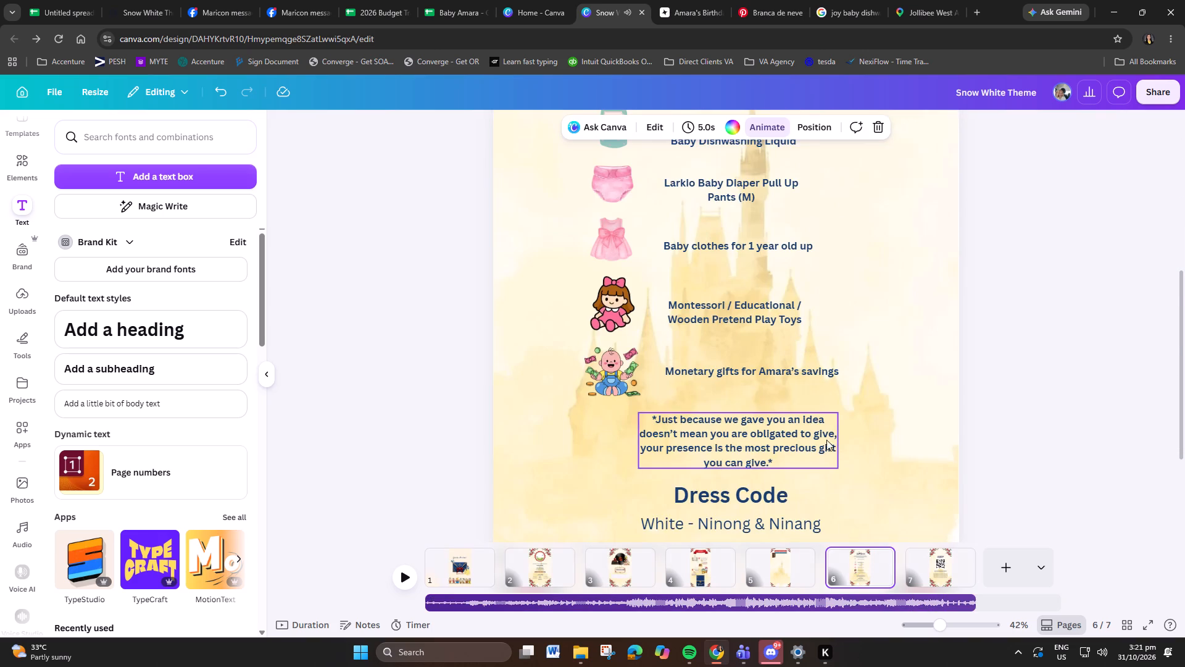
pyautogui.scroll(-3, 826, 431)
pyautogui.scroll(6, 823, 424)
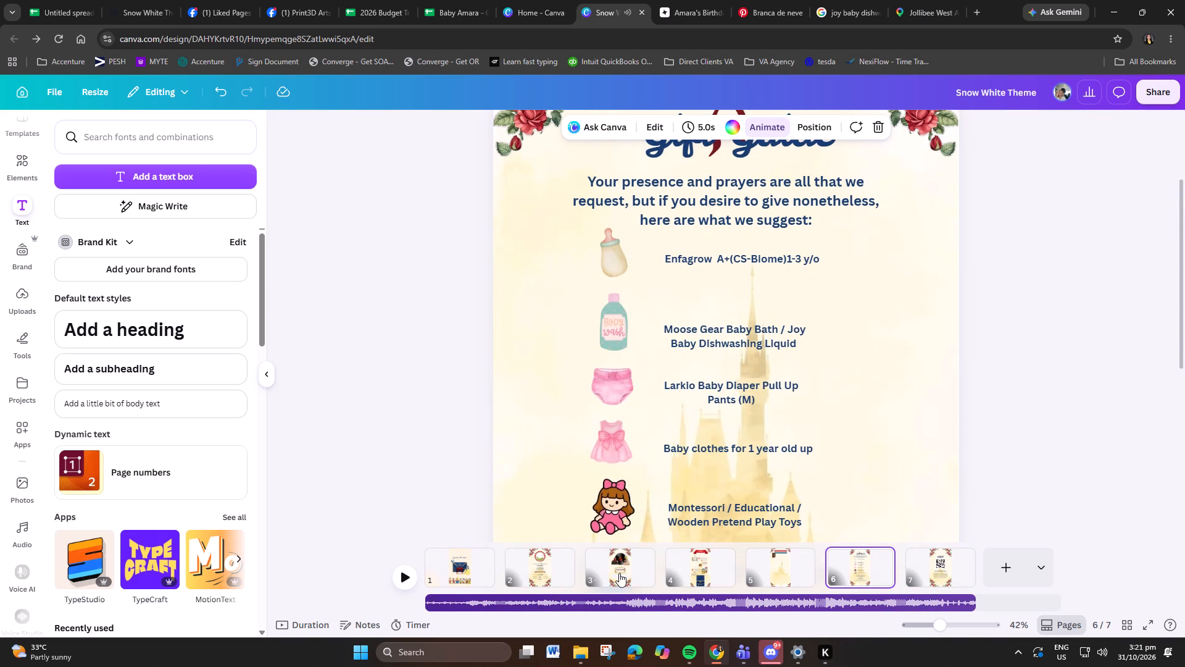
# Go to page 3 and test whether the linked YouTube video over the vinyl record plays in the editor.
pyautogui.click(617, 575)
pyautogui.click(727, 284)
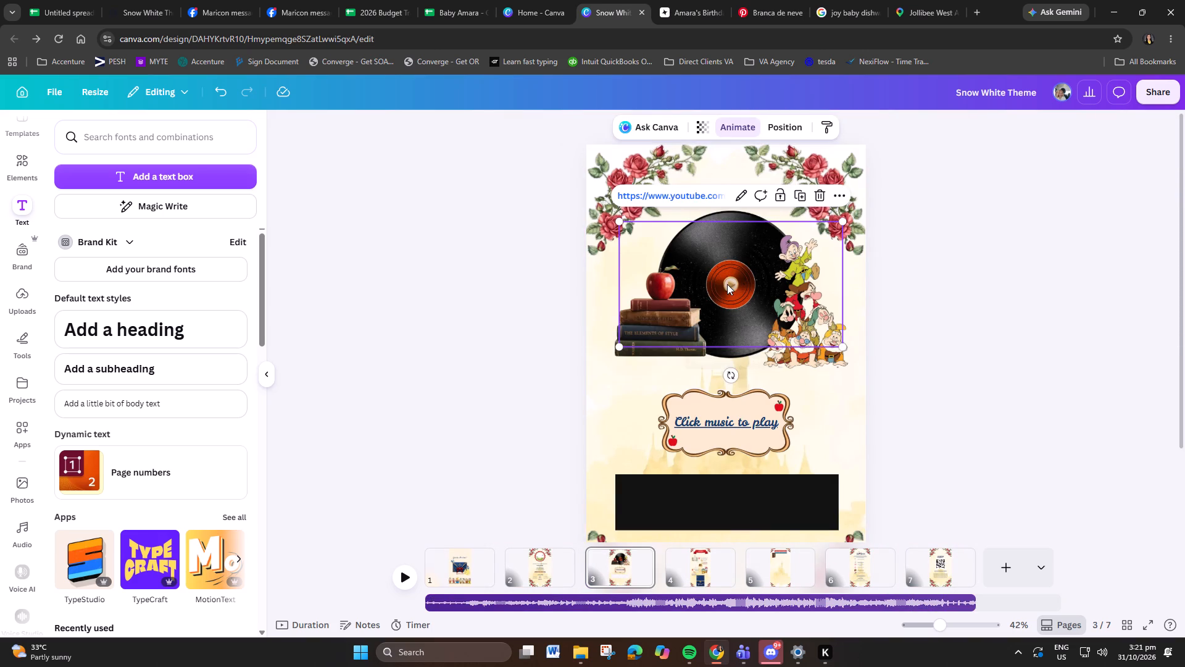
pyautogui.doubleClick(727, 284)
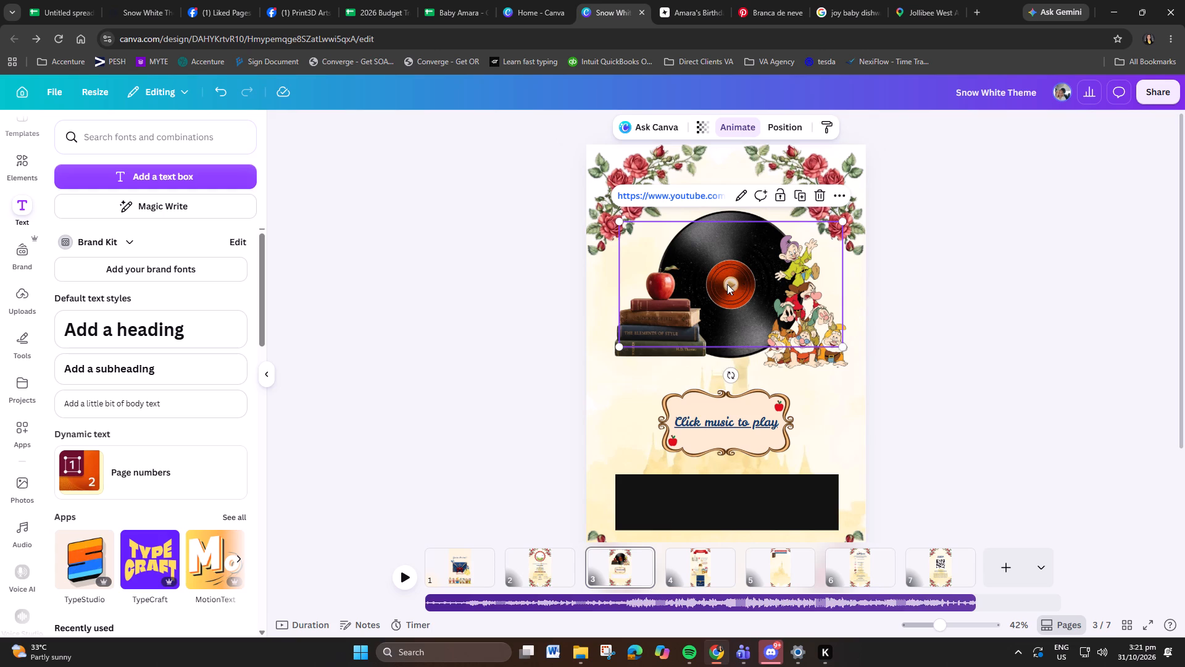
pyautogui.scroll(-2, 750, 317)
pyautogui.scroll(2, 781, 340)
pyautogui.tripleClick(731, 287)
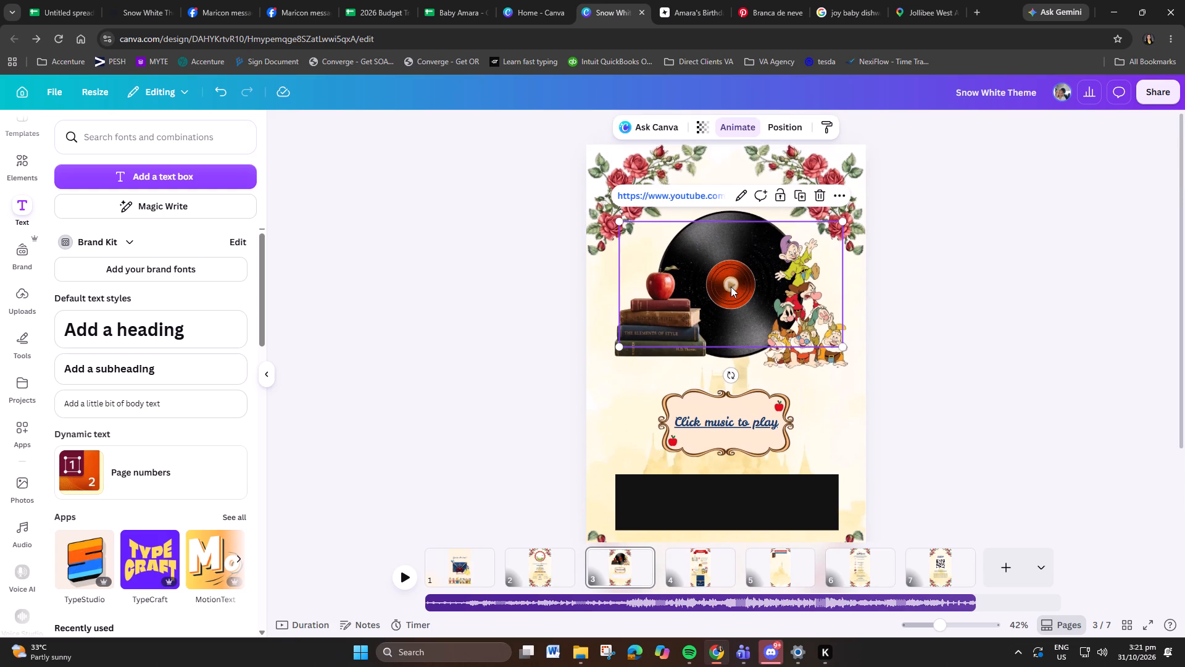
pyautogui.doubleClick(731, 281)
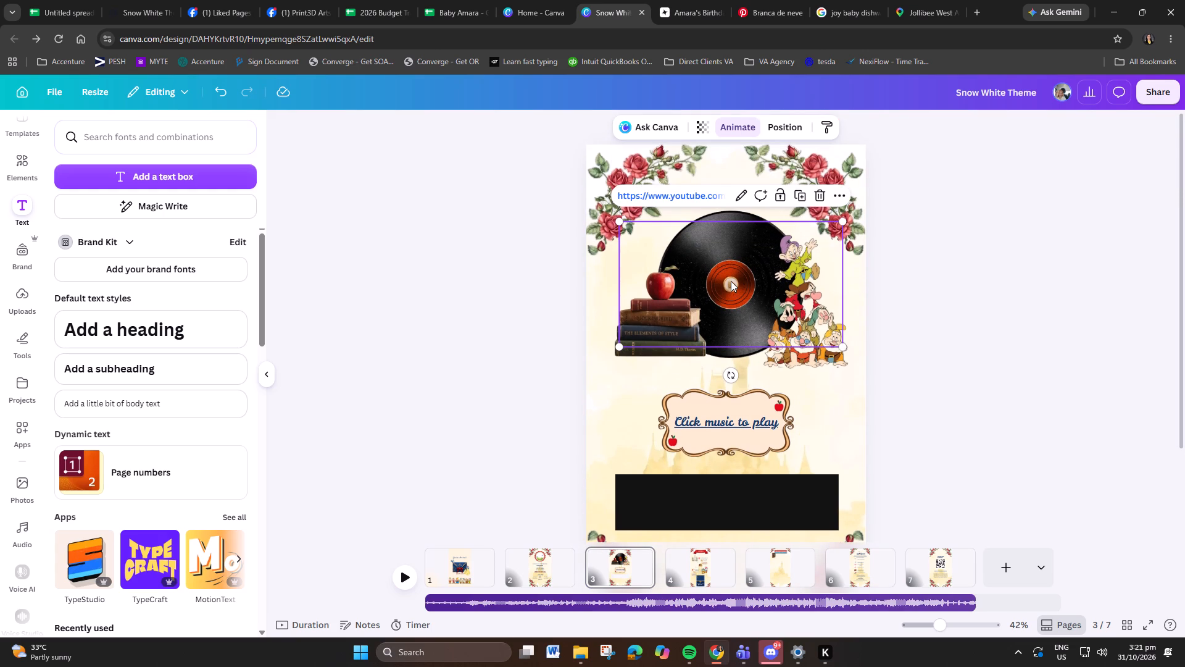
pyautogui.click(731, 281)
pyautogui.click(839, 411)
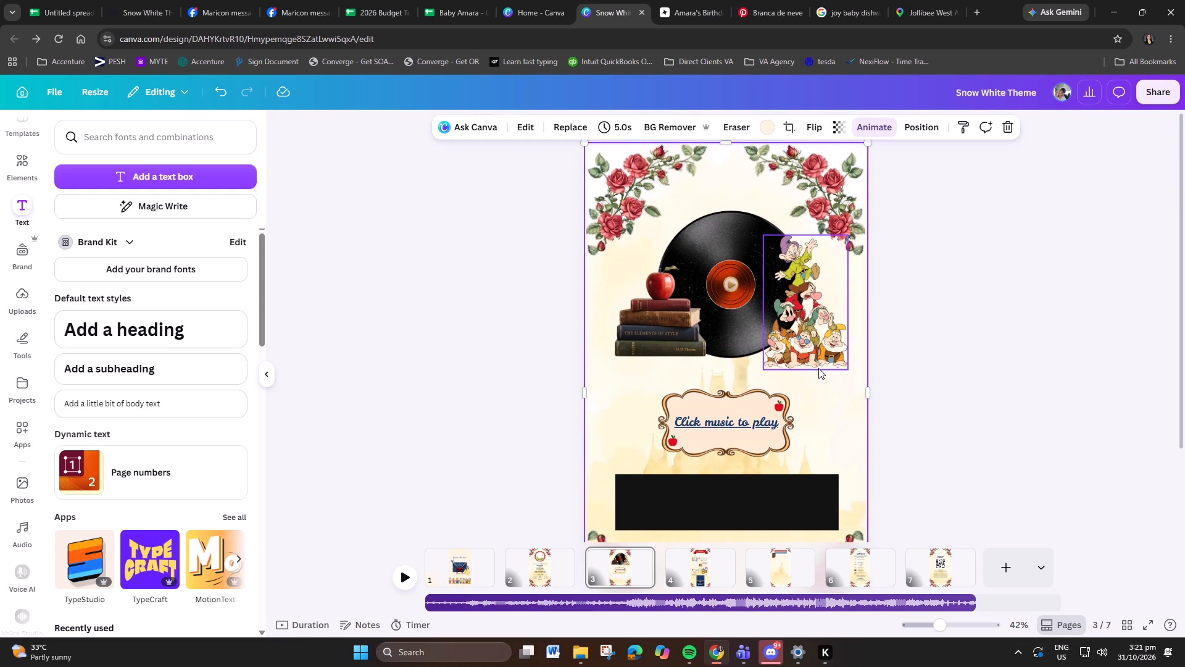
pyautogui.click(731, 282)
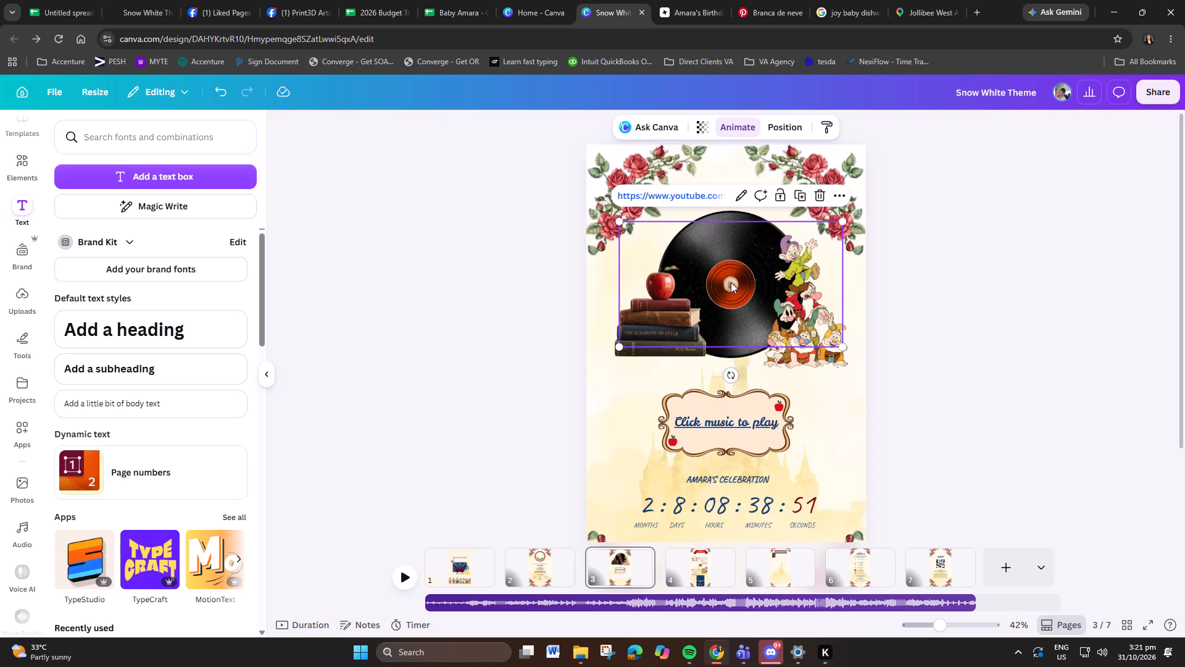
pyautogui.doubleClick(731, 282)
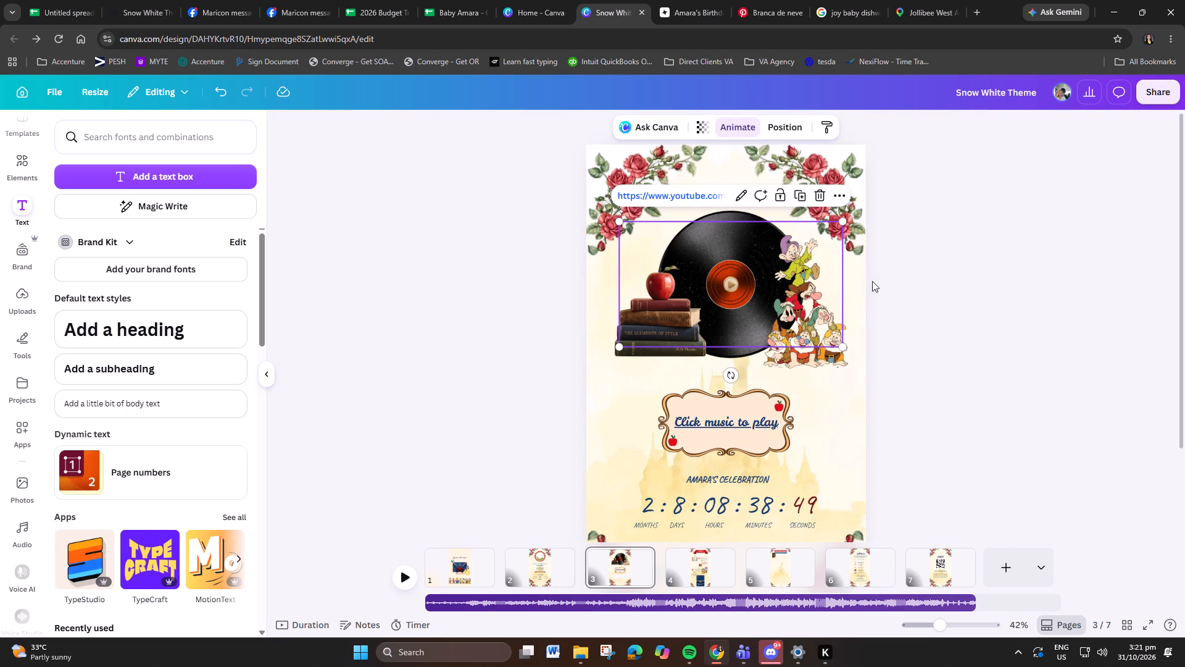
pyautogui.doubleClick(730, 286)
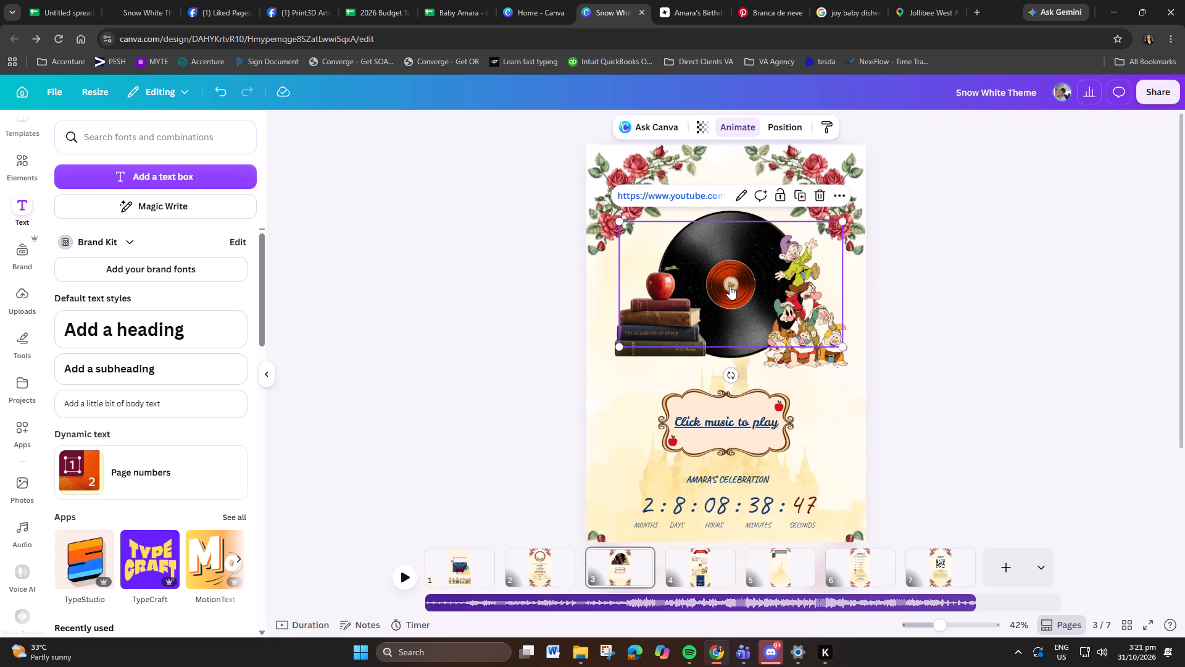
pyautogui.click(730, 286)
# Deselect the video and open the sharing options for the Snow White Theme design.
pyautogui.click(983, 266)
pyautogui.click(1157, 99)
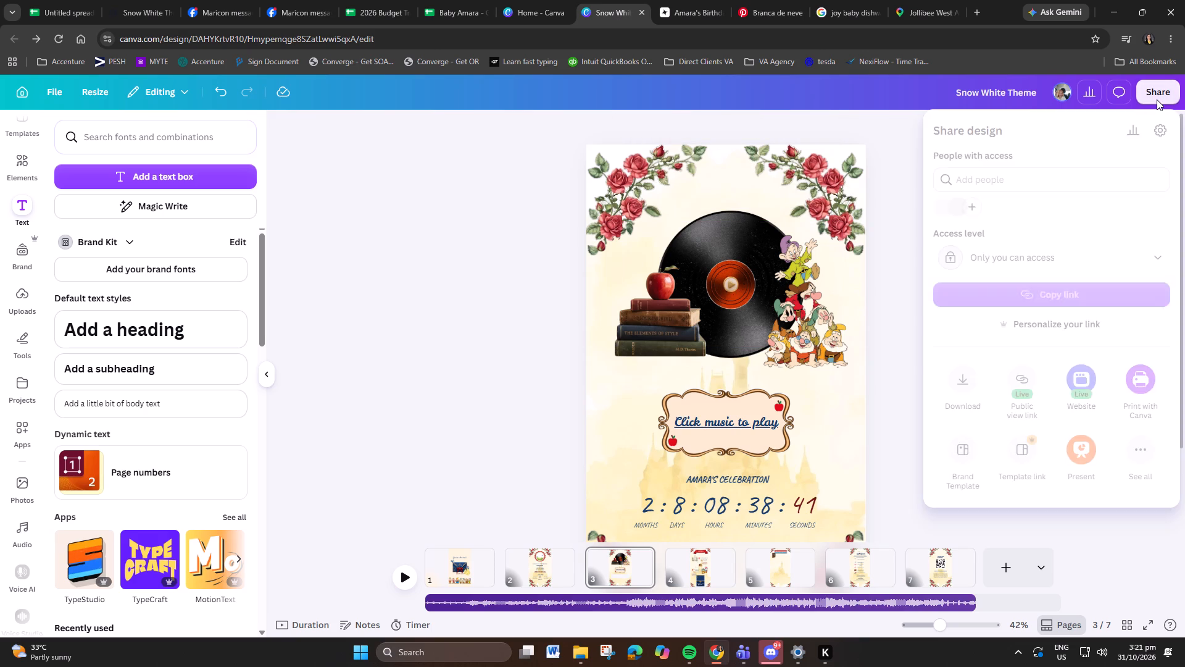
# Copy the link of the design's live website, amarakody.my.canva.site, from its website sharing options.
pyautogui.click(1076, 388)
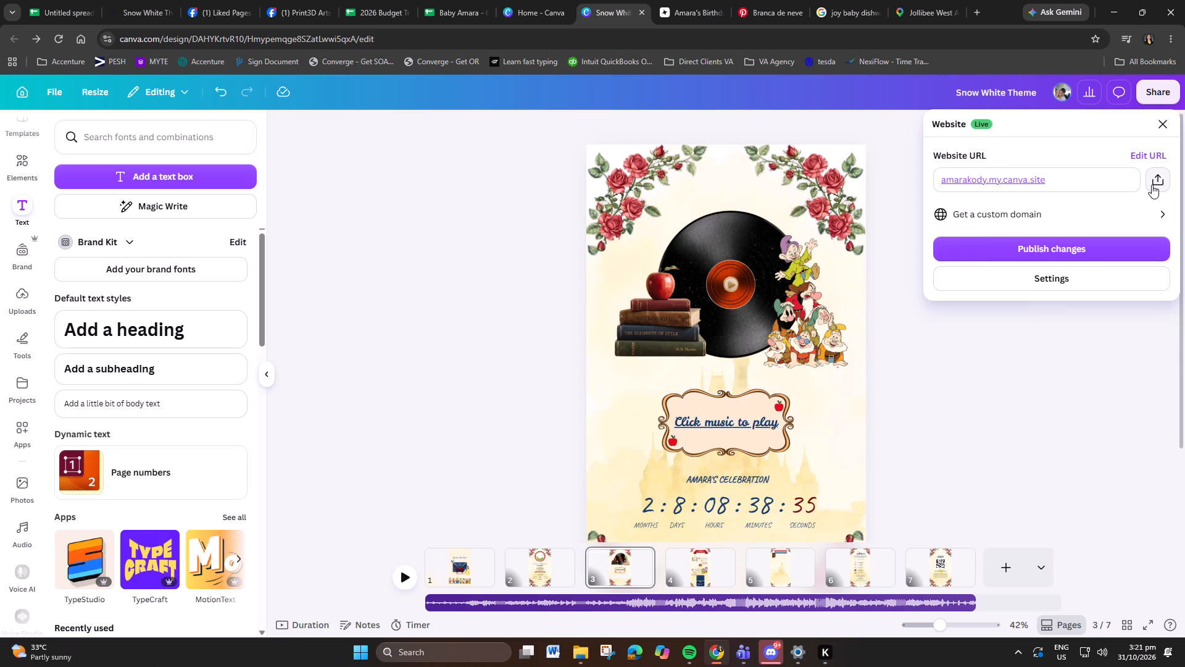
pyautogui.click(1152, 185)
pyautogui.click(1090, 311)
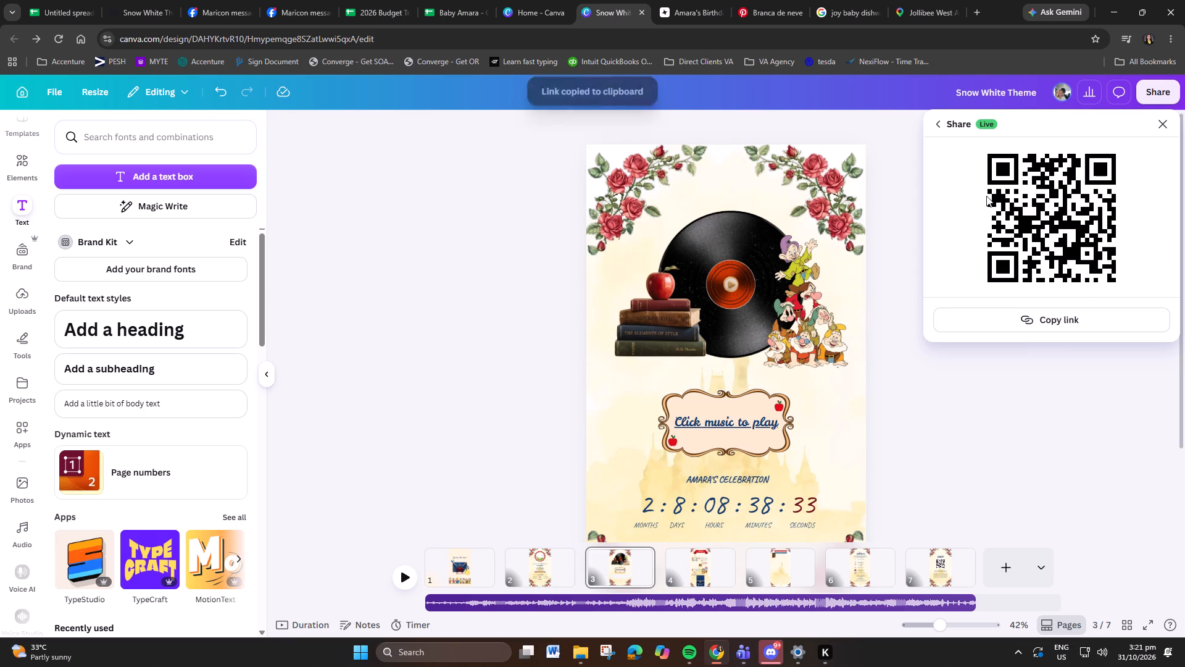
# Publish the latest Snow White Theme changes to the live website.
pyautogui.click(941, 125)
pyautogui.click(1076, 253)
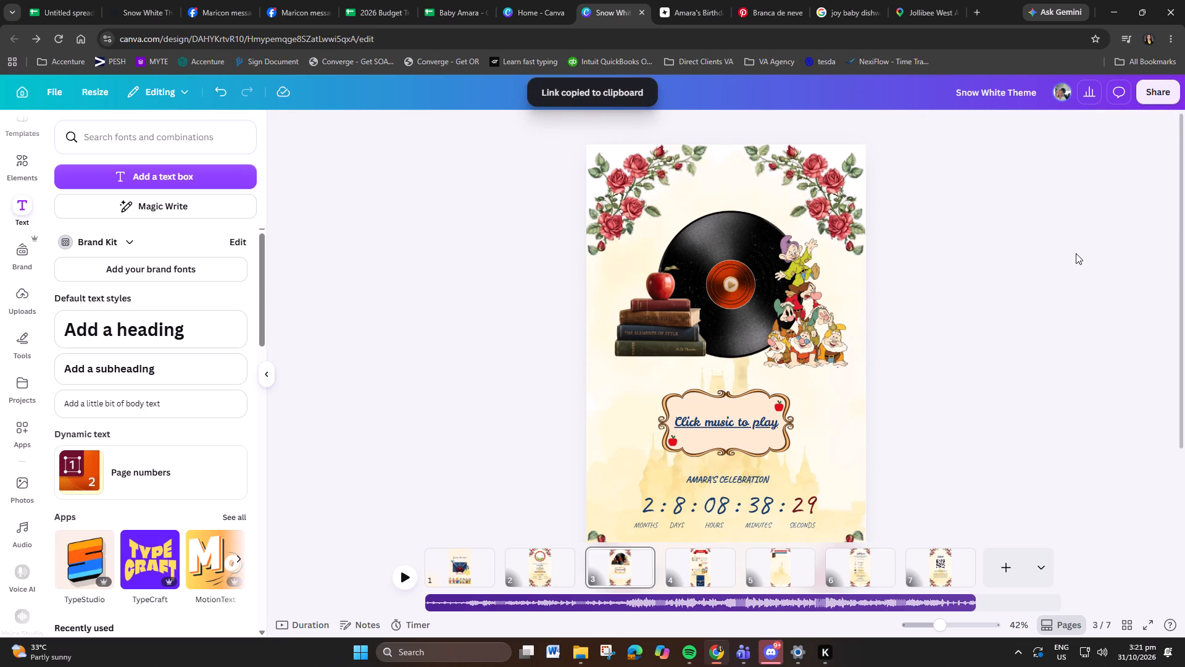
# Switch to Facebook and send the copied invitation website link in the open chat with Agi.
pyautogui.click(214, 12)
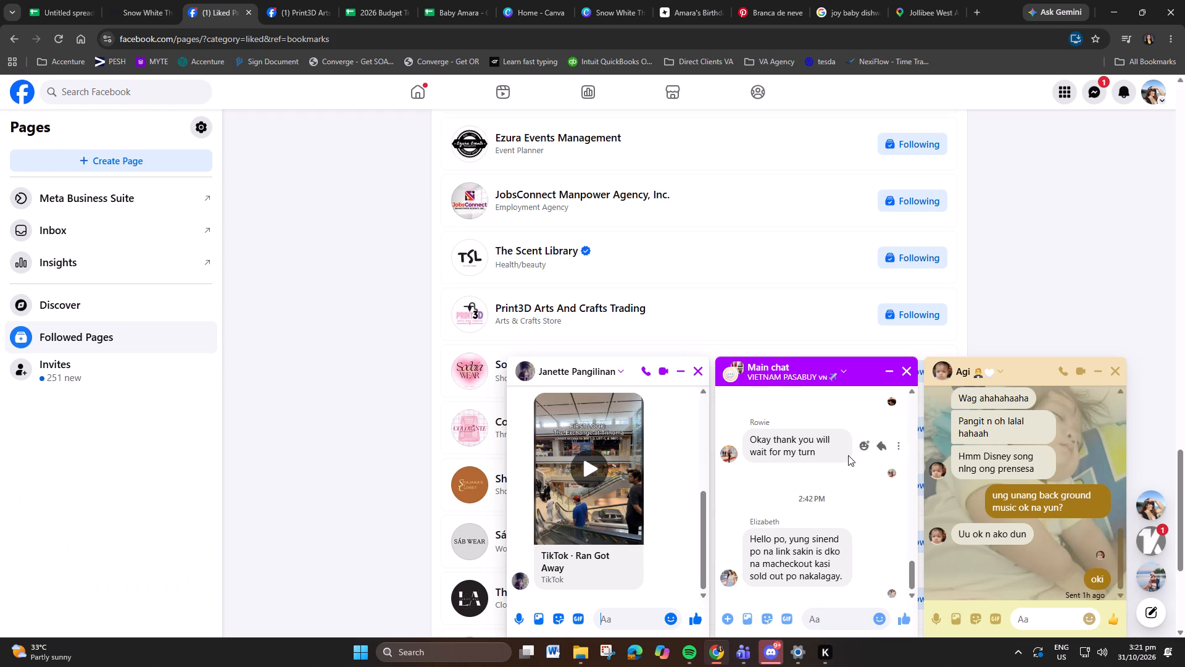
pyautogui.click(1050, 612)
pyautogui.click(1050, 618)
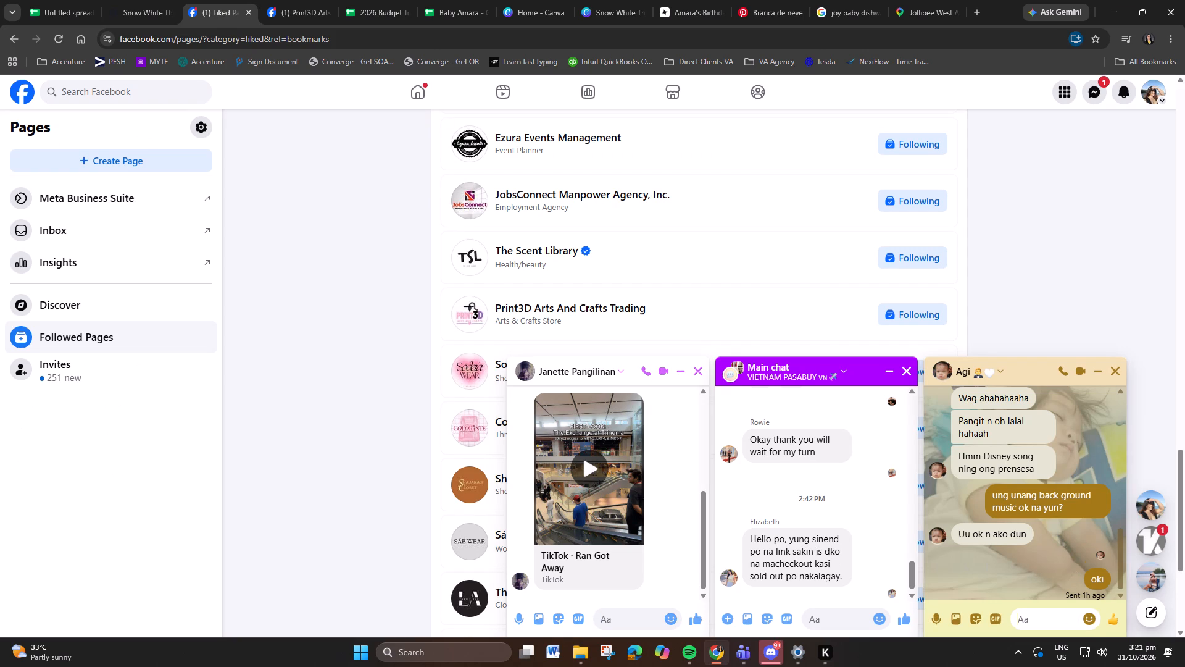
pyautogui.hotkey('ctrl', 'v')
pyautogui.press('Return')
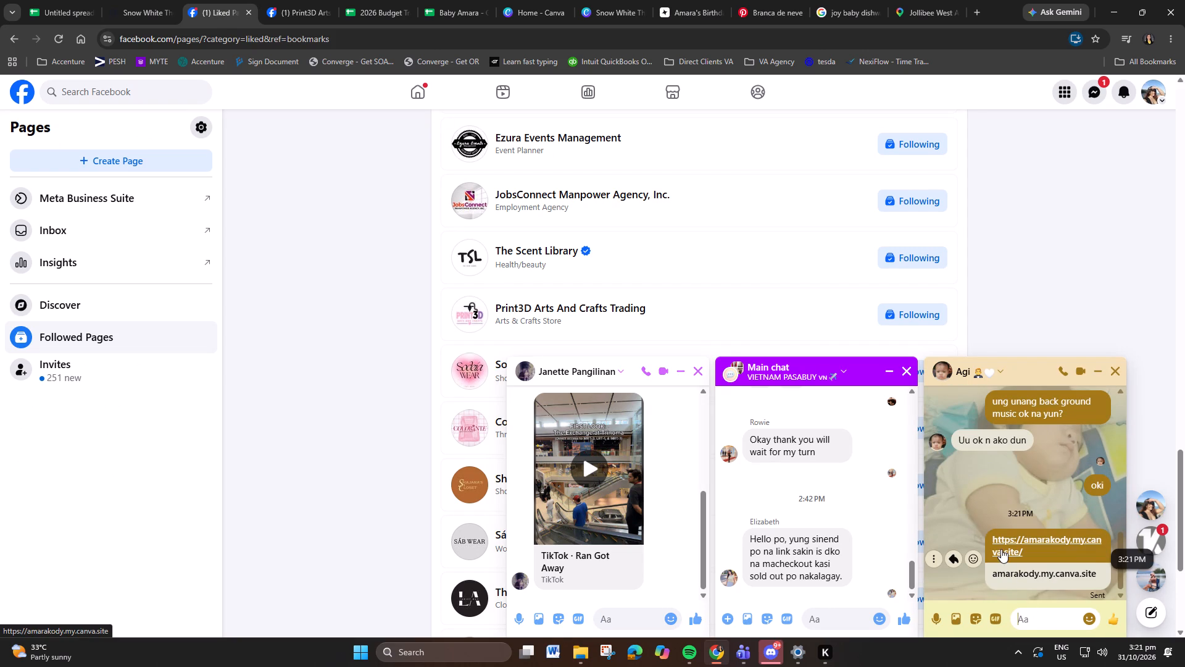
# Close the old tab showing the published invitation and reopen the website from the link sent in the chat.
pyautogui.click(141, 14)
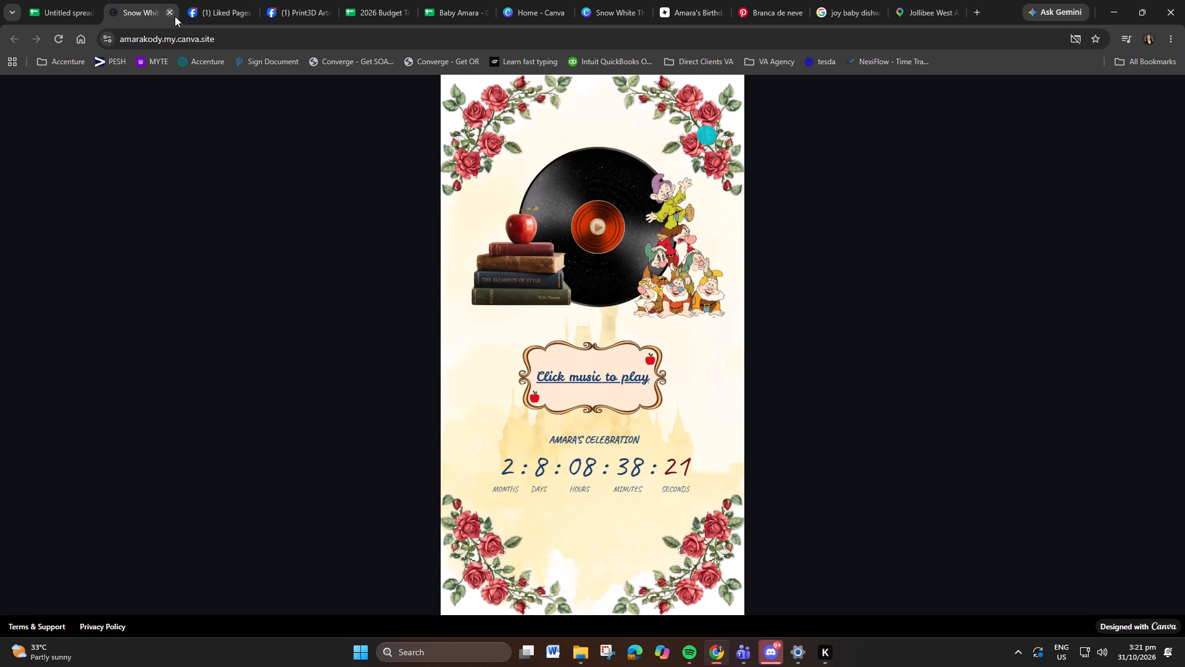
pyautogui.click(167, 16)
pyautogui.click(212, 9)
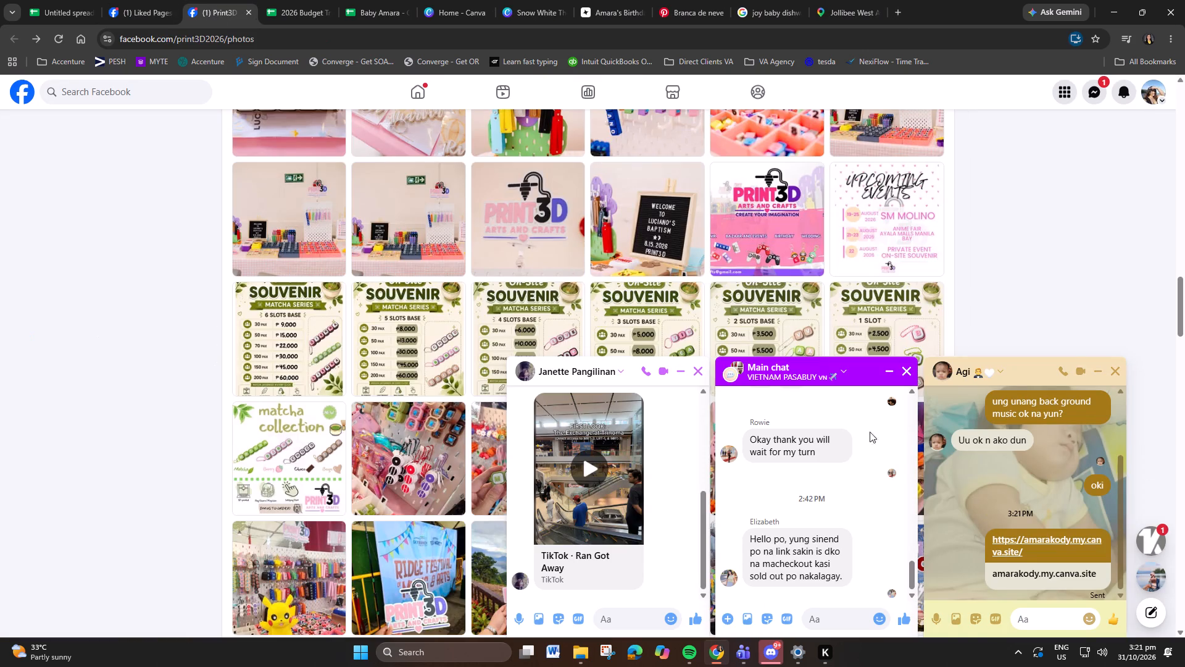
pyautogui.click(1038, 552)
pyautogui.click(1013, 550)
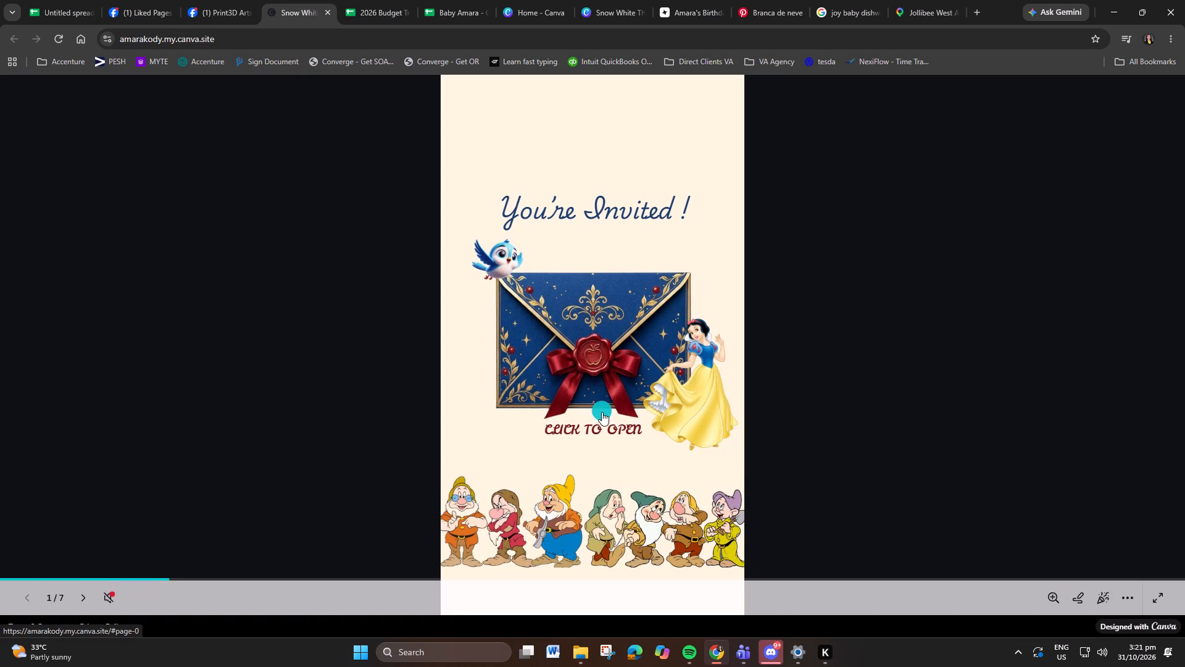
# Check playback of the published invitation by turning on its sound, then starting autoplay and pausing it on page 2.
pyautogui.click(106, 598)
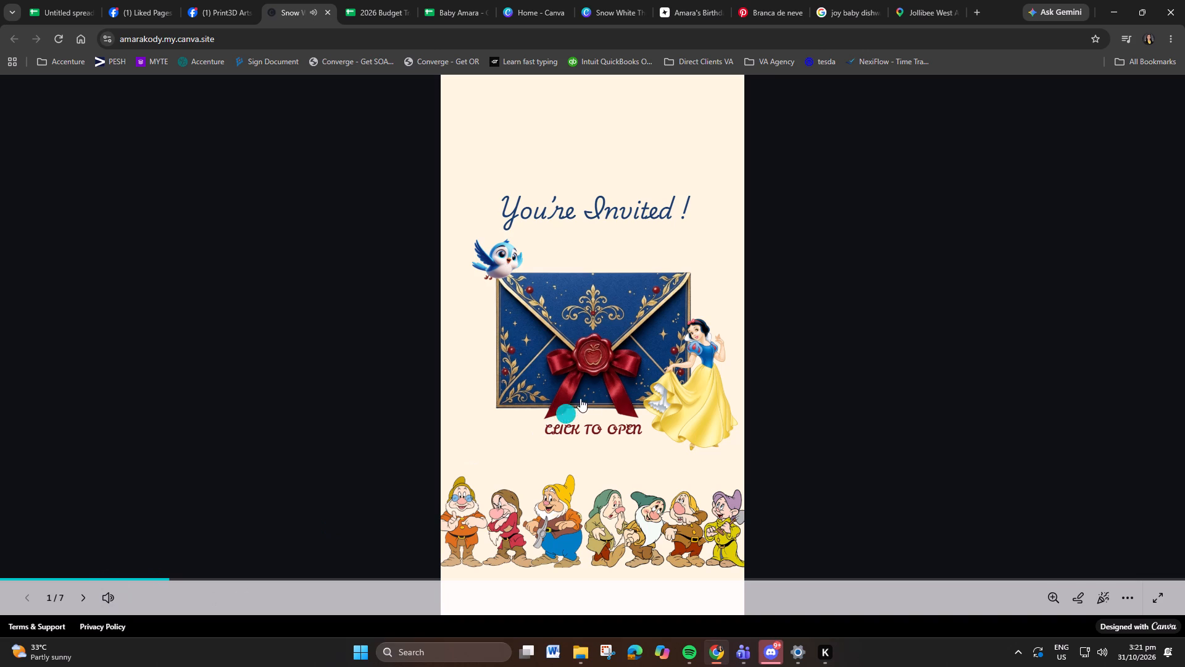
pyautogui.click(1127, 598)
pyautogui.click(1047, 542)
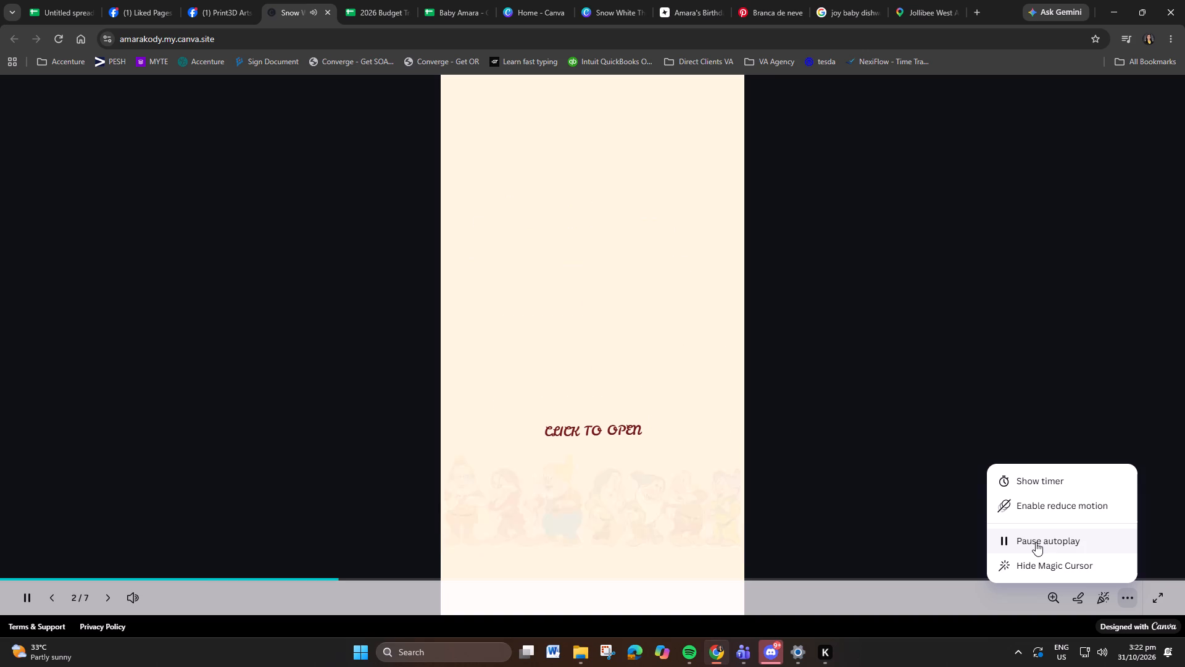
pyautogui.click(1036, 542)
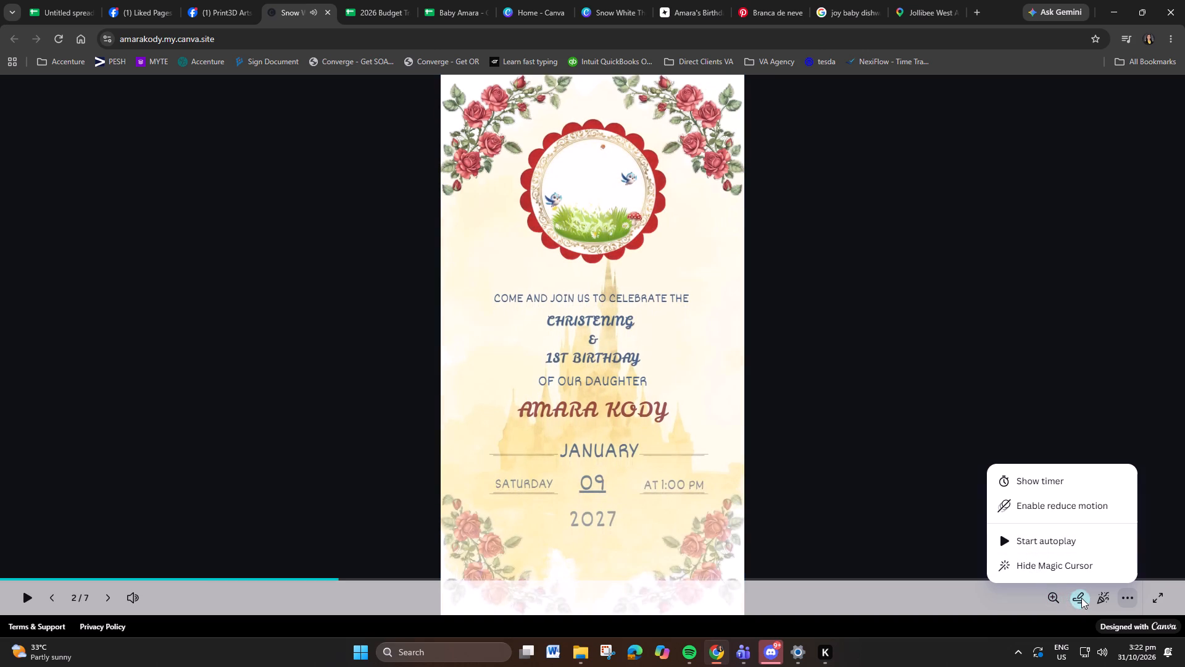
pyautogui.click(1081, 598)
pyautogui.click(1081, 598)
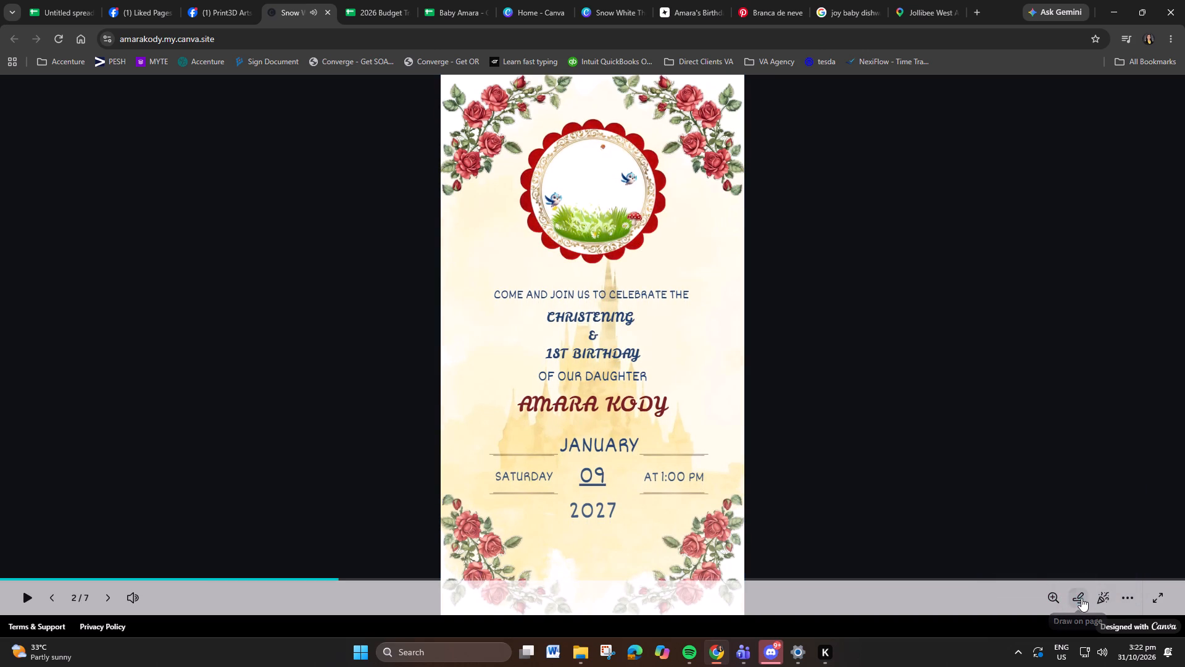
# Try the drawing tool and the Magic Shortcuts on pages 2 and 3 of the published invitation.
pyautogui.click(1078, 597)
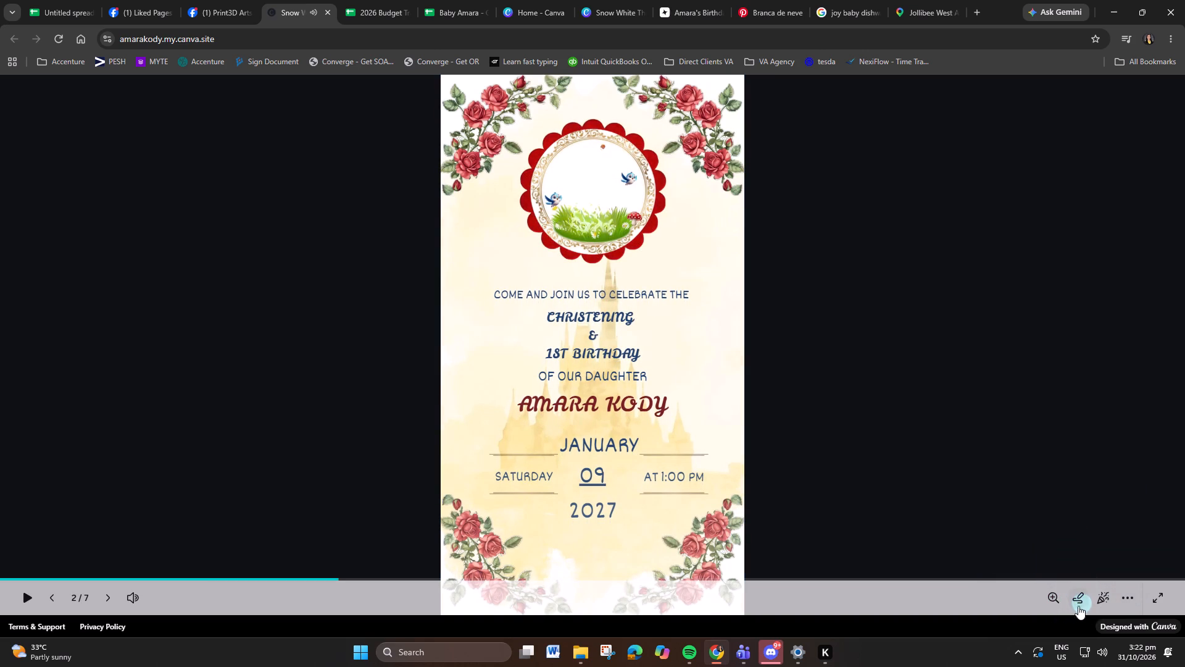
pyautogui.click(1071, 594)
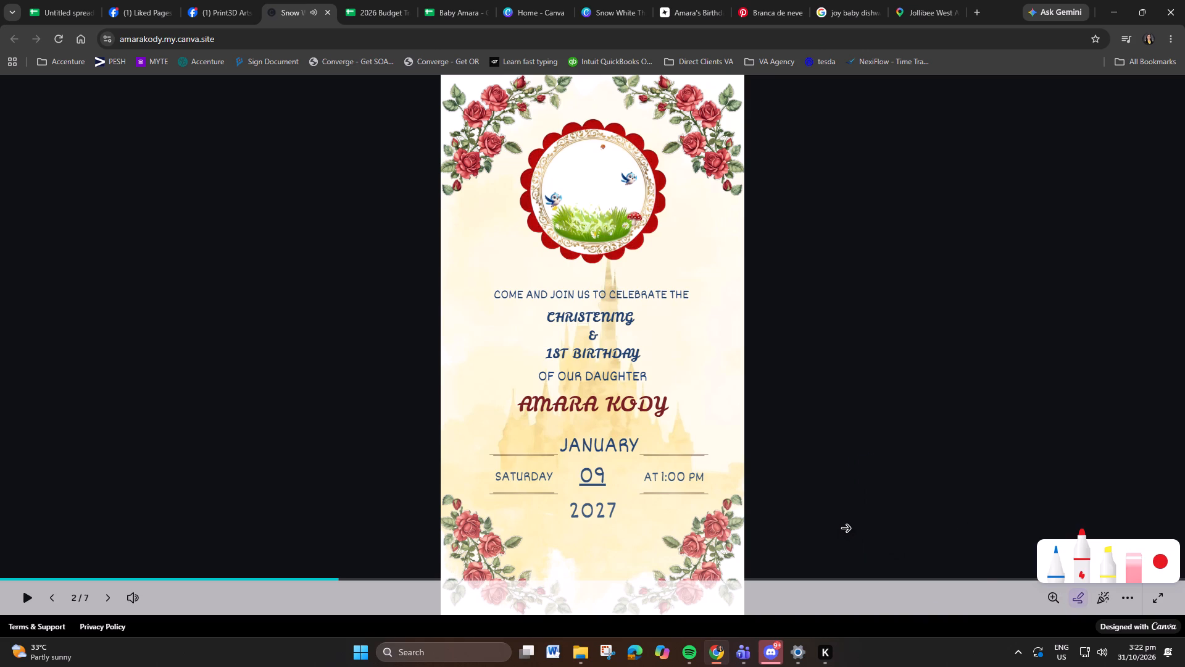
pyautogui.click(846, 528)
pyautogui.click(1099, 602)
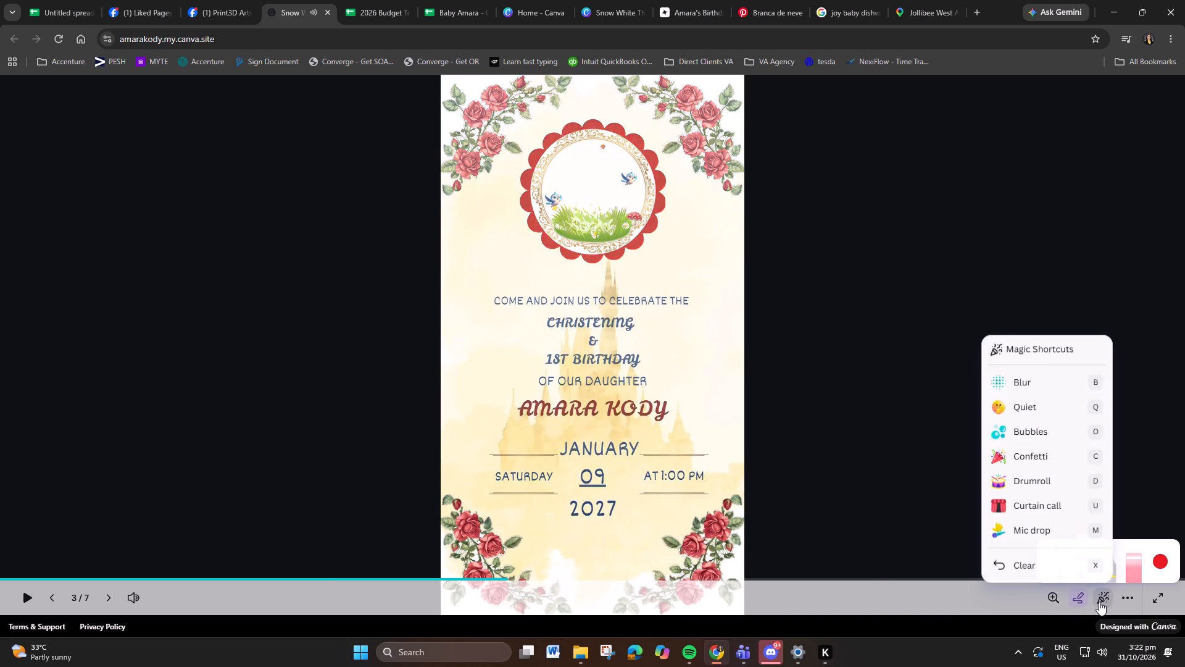
pyautogui.click(1099, 602)
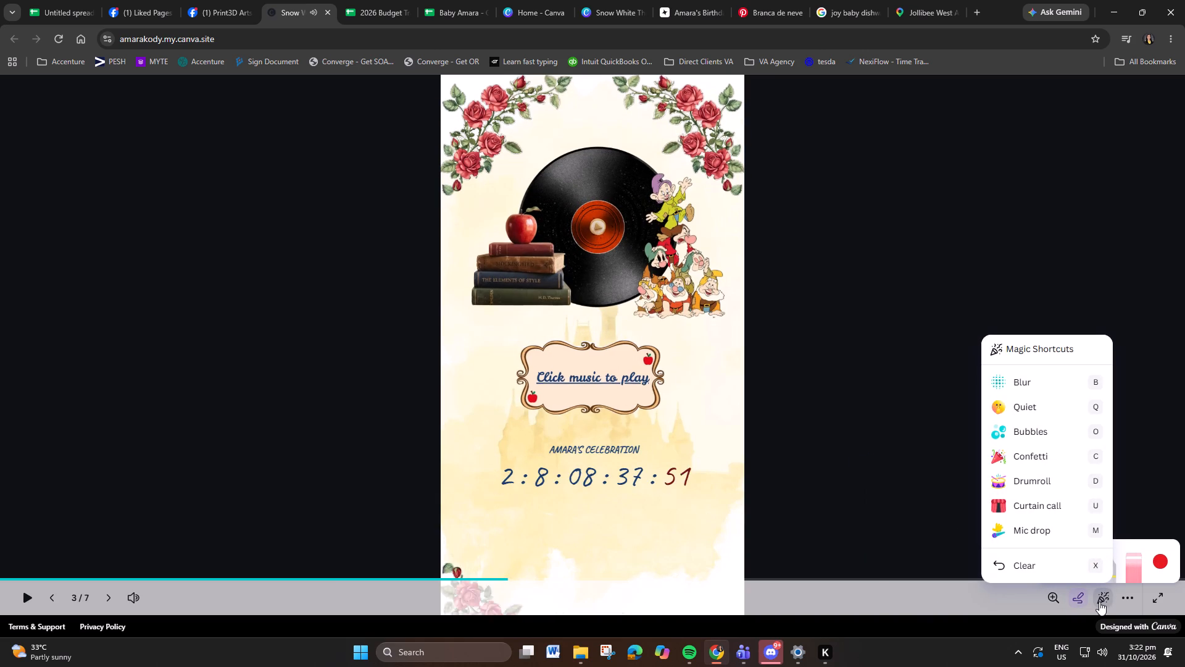
pyautogui.click(612, 381)
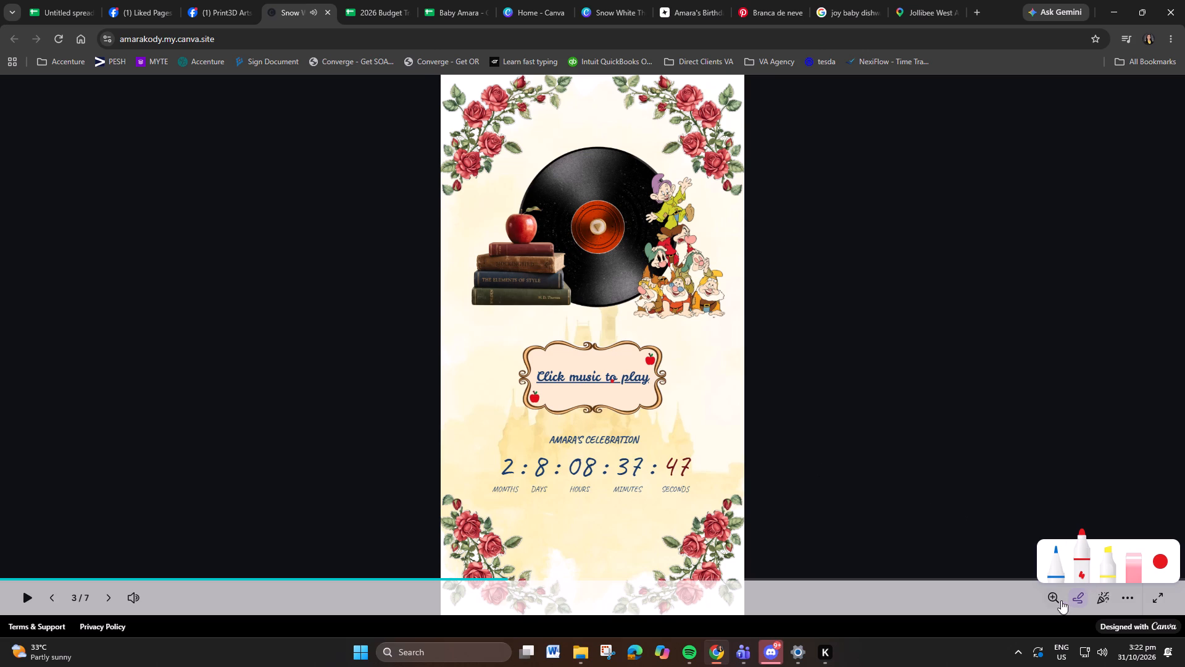
pyautogui.click(1084, 598)
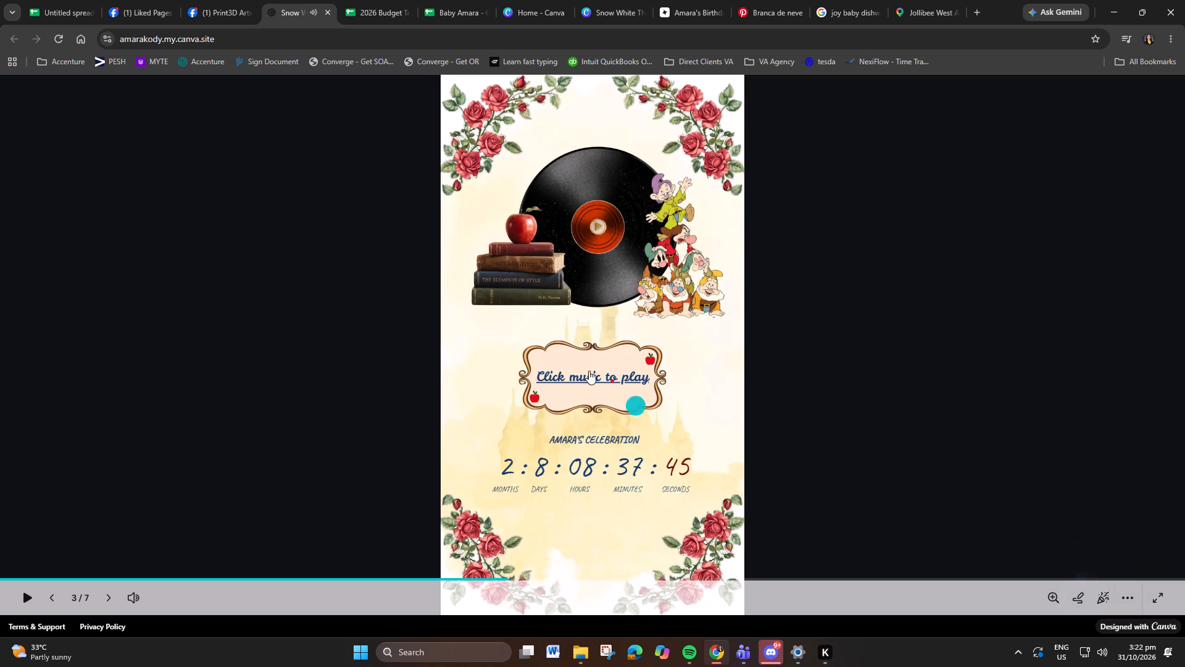
# Test the "Click music to play" label and the vinyl record's play spot on page 3 of the published invitation.
pyautogui.click(615, 383)
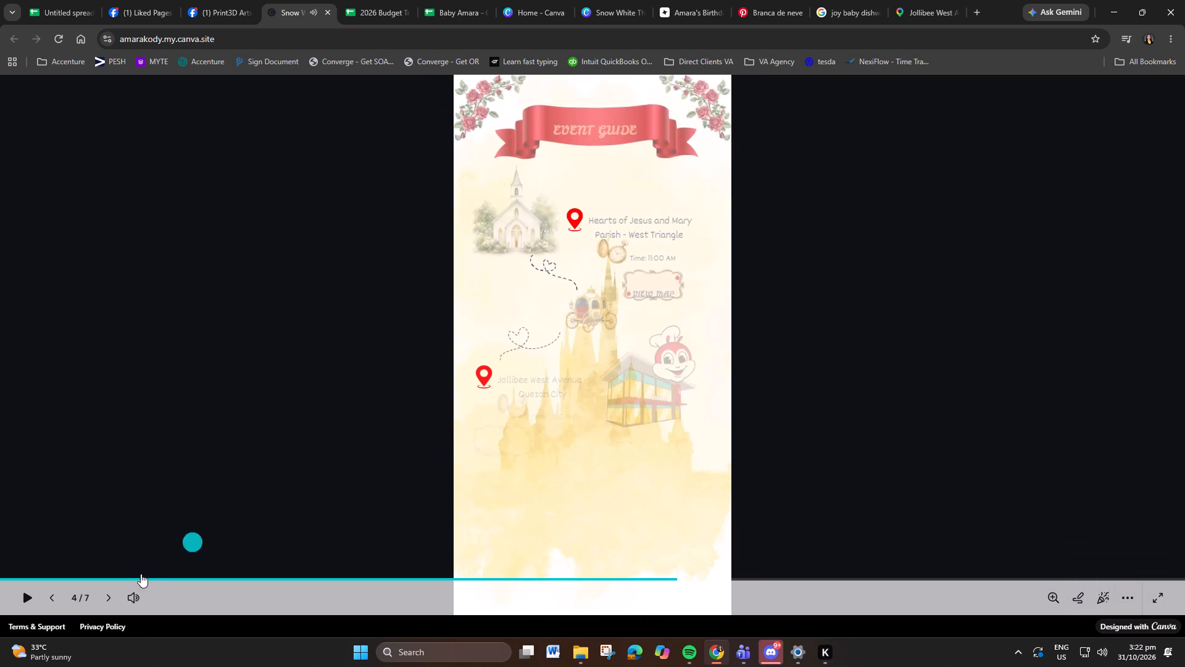
pyautogui.click(51, 596)
pyautogui.click(598, 233)
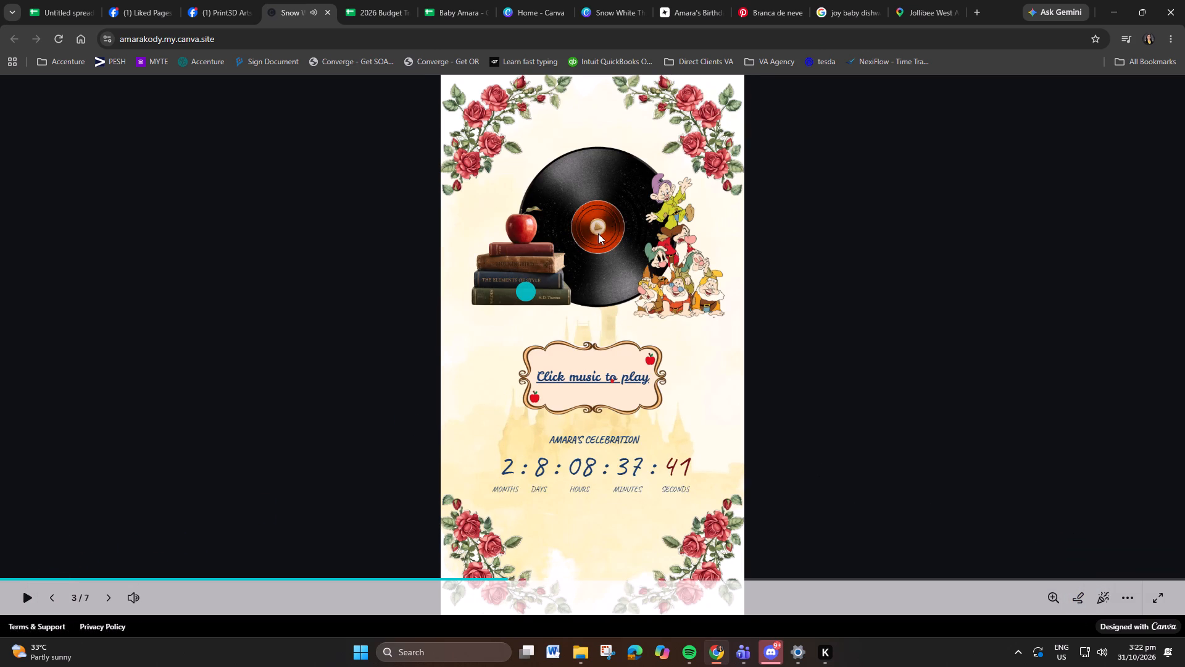
pyautogui.click(597, 225)
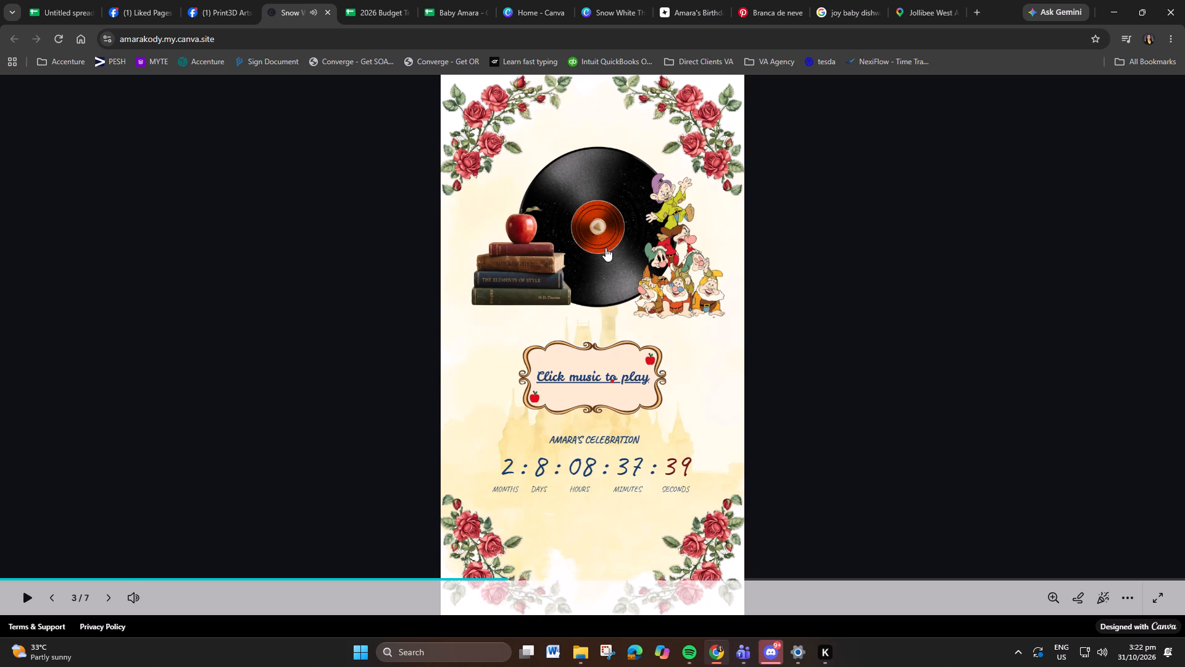
pyautogui.click(601, 228)
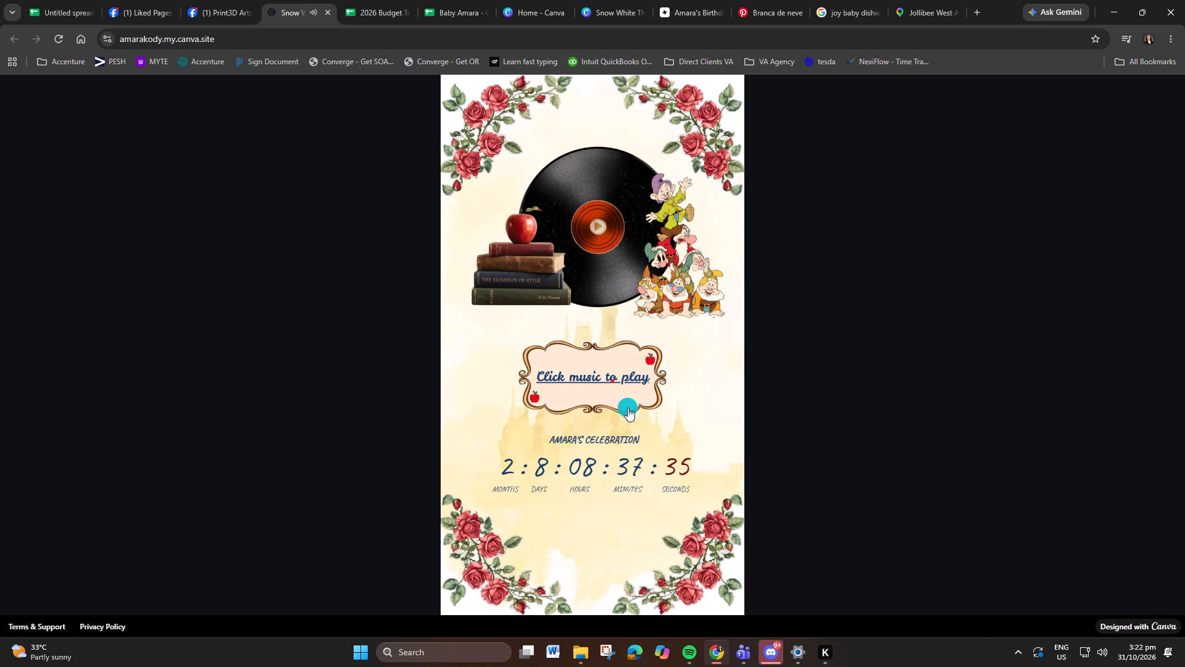
pyautogui.click(601, 223)
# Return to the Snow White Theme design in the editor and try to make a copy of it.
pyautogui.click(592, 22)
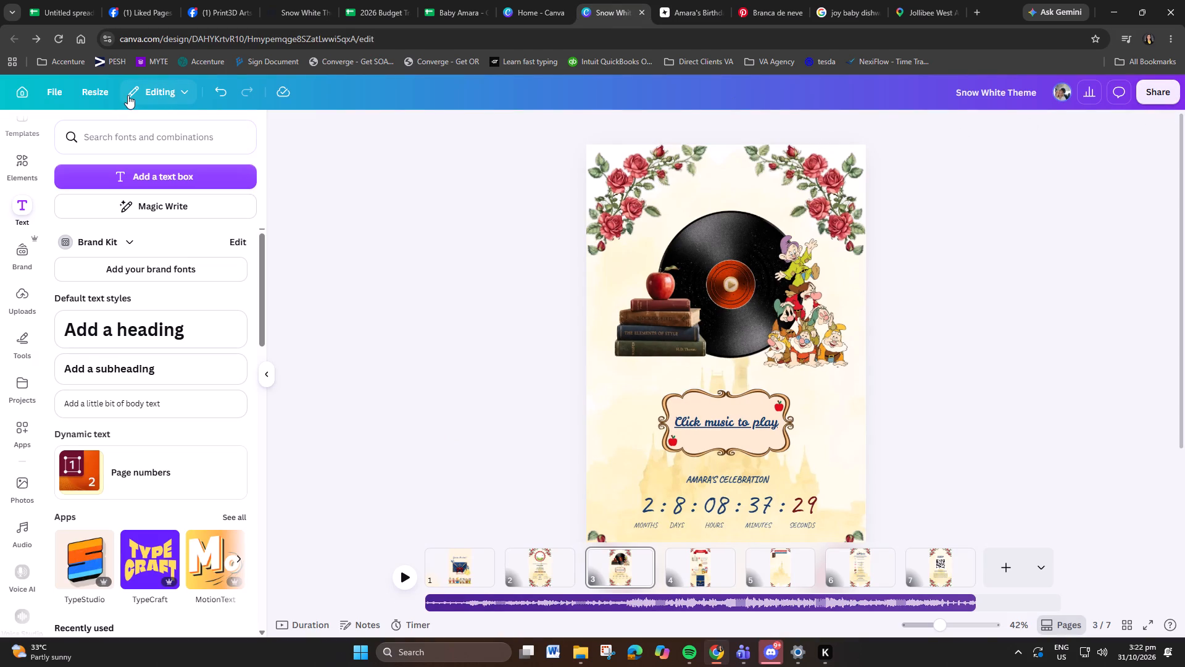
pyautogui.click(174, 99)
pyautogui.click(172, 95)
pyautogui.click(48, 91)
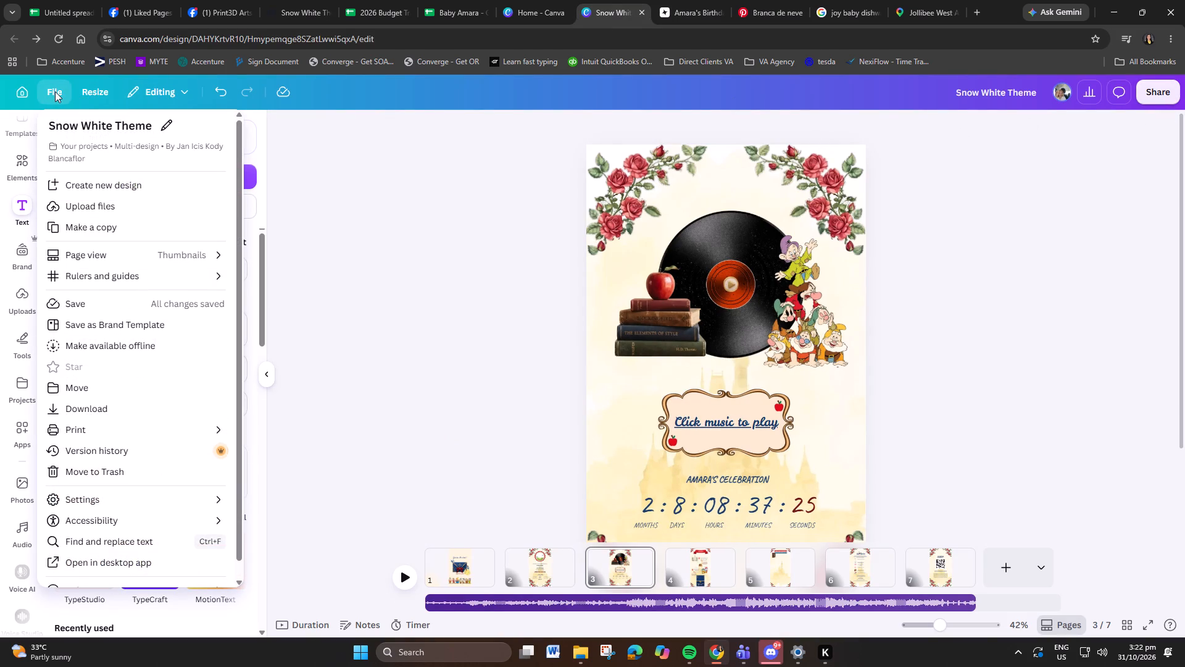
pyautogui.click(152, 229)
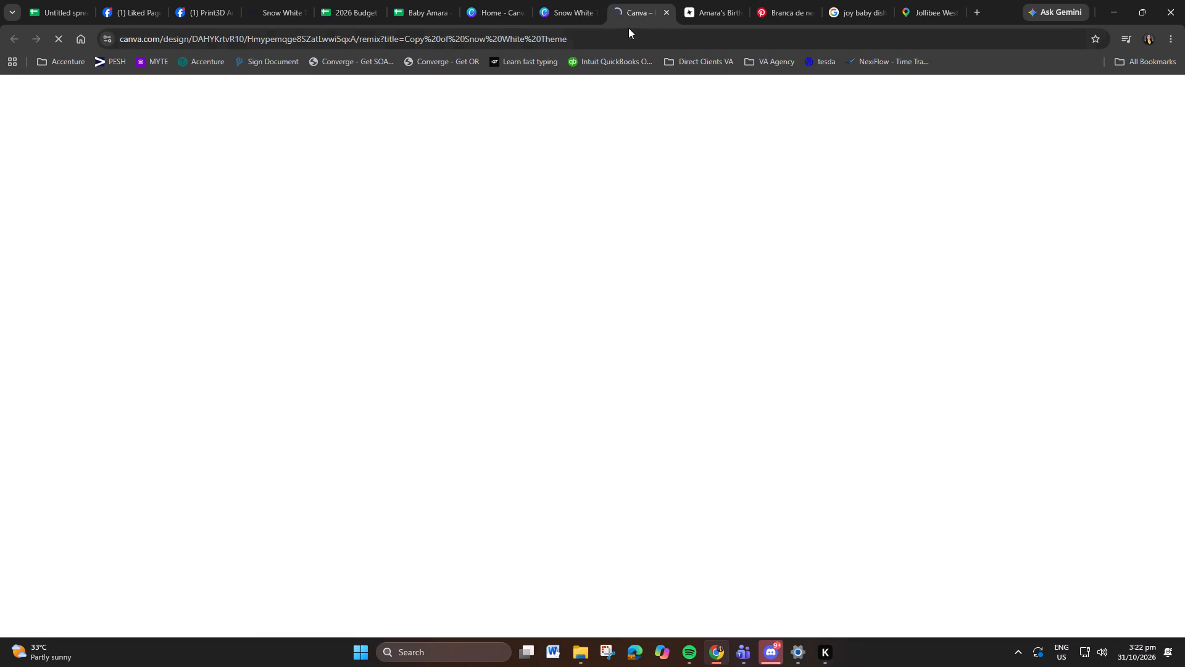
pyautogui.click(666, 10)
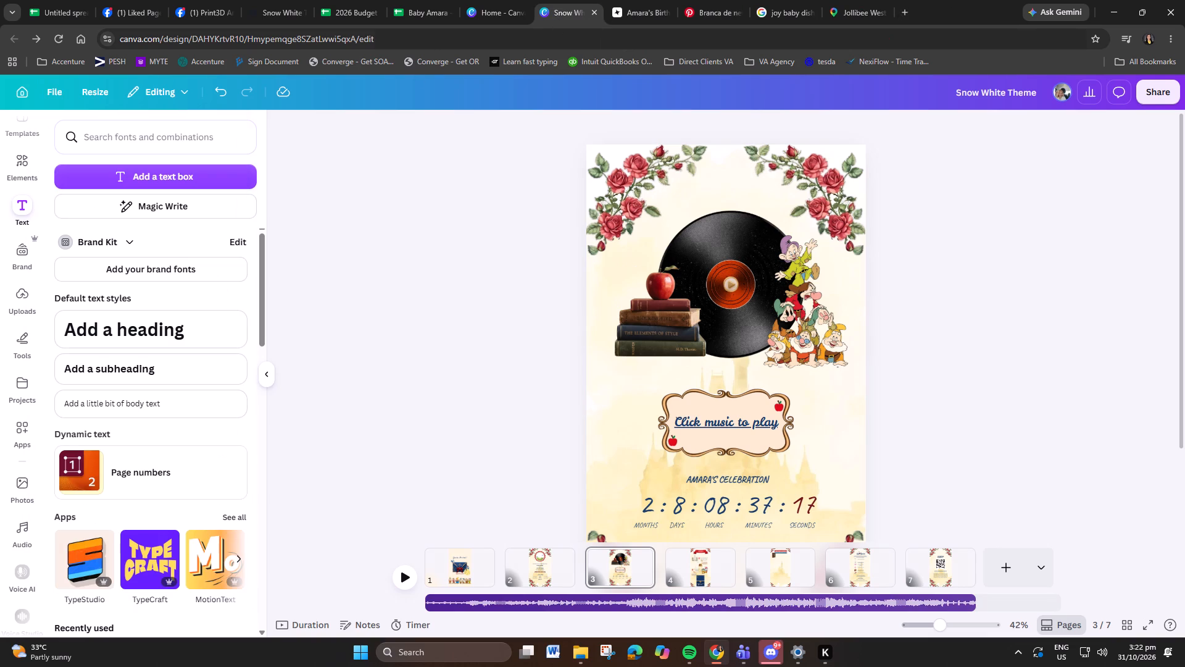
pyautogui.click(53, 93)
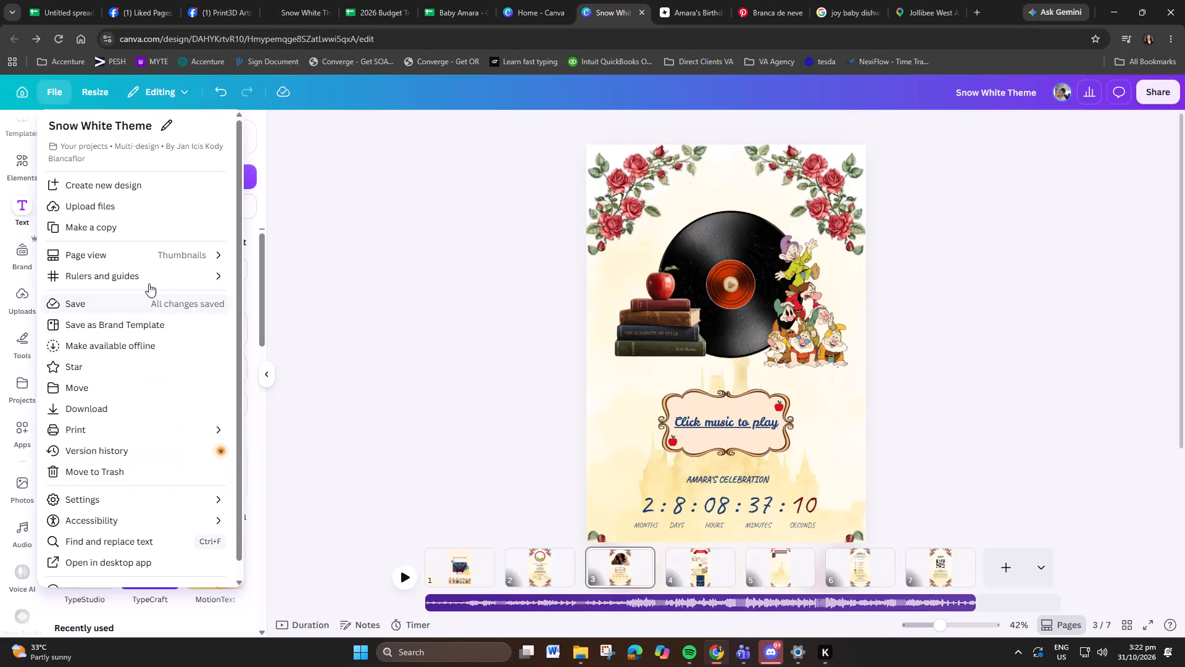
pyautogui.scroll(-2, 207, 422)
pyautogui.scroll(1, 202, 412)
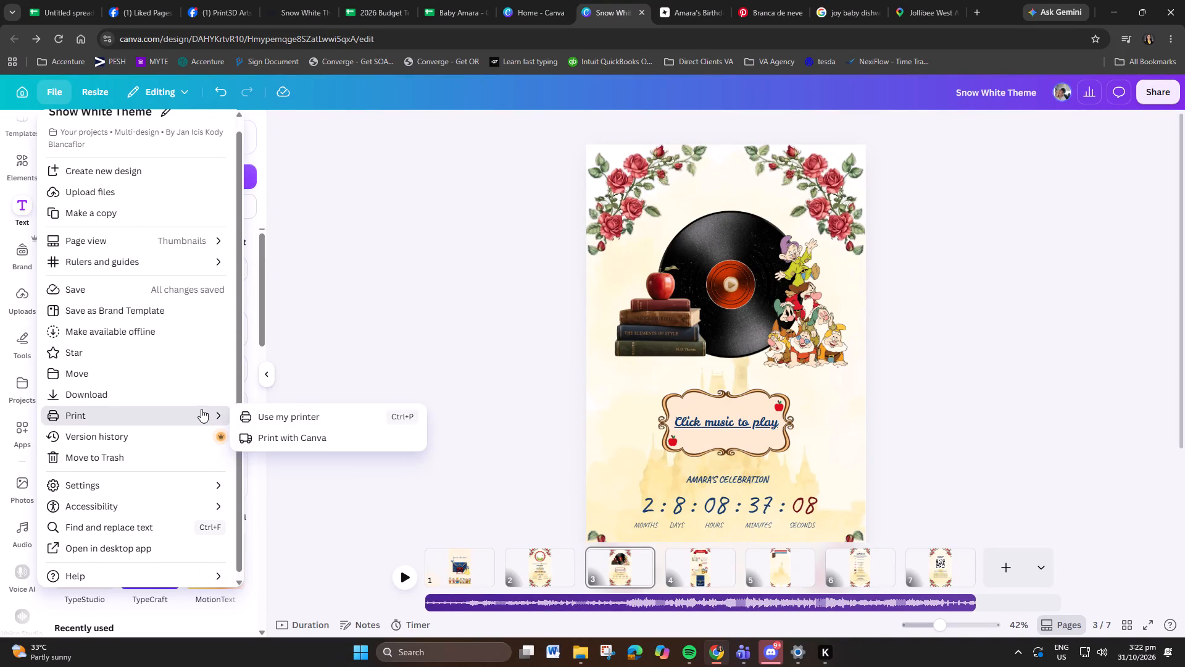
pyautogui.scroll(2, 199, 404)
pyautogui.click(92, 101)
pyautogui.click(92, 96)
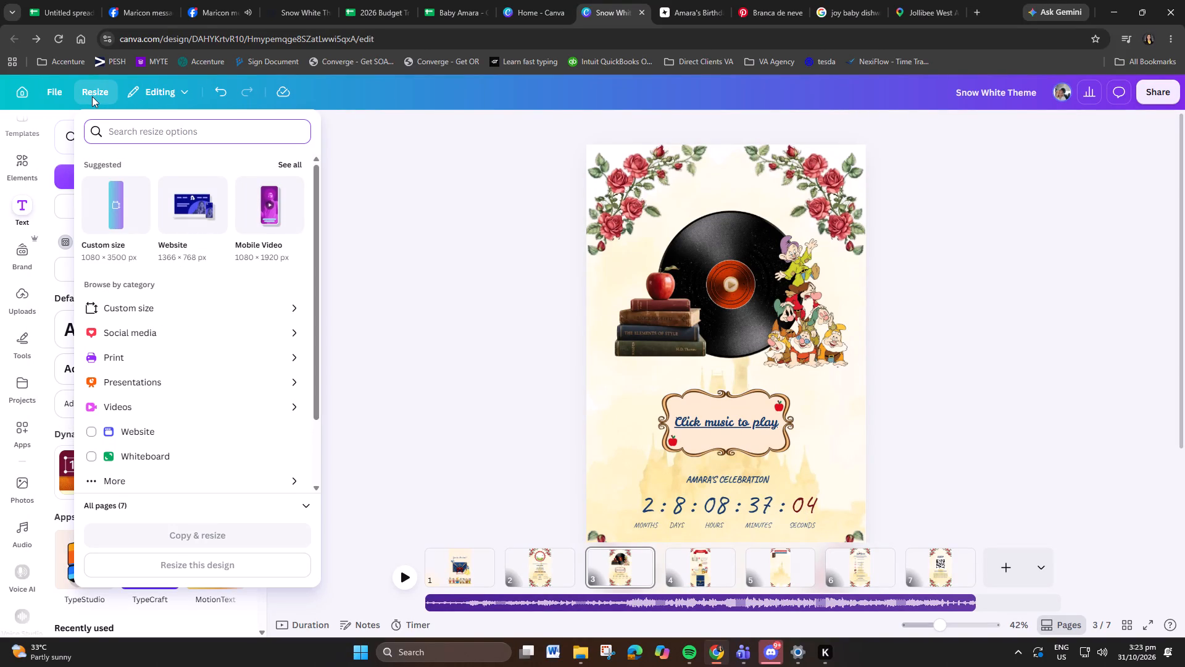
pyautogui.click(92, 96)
# Open the existing Copy of Snow White Theme design from the Canva home page and rename it Website Snow White Theme.
pyautogui.click(549, 14)
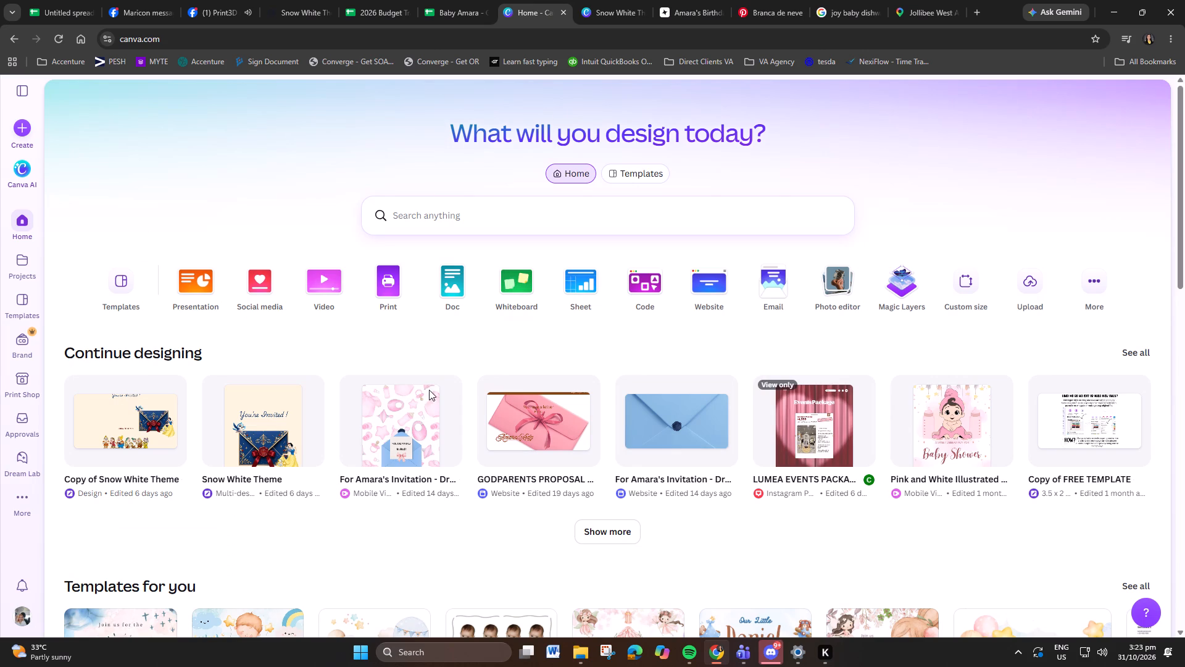
pyautogui.click(127, 434)
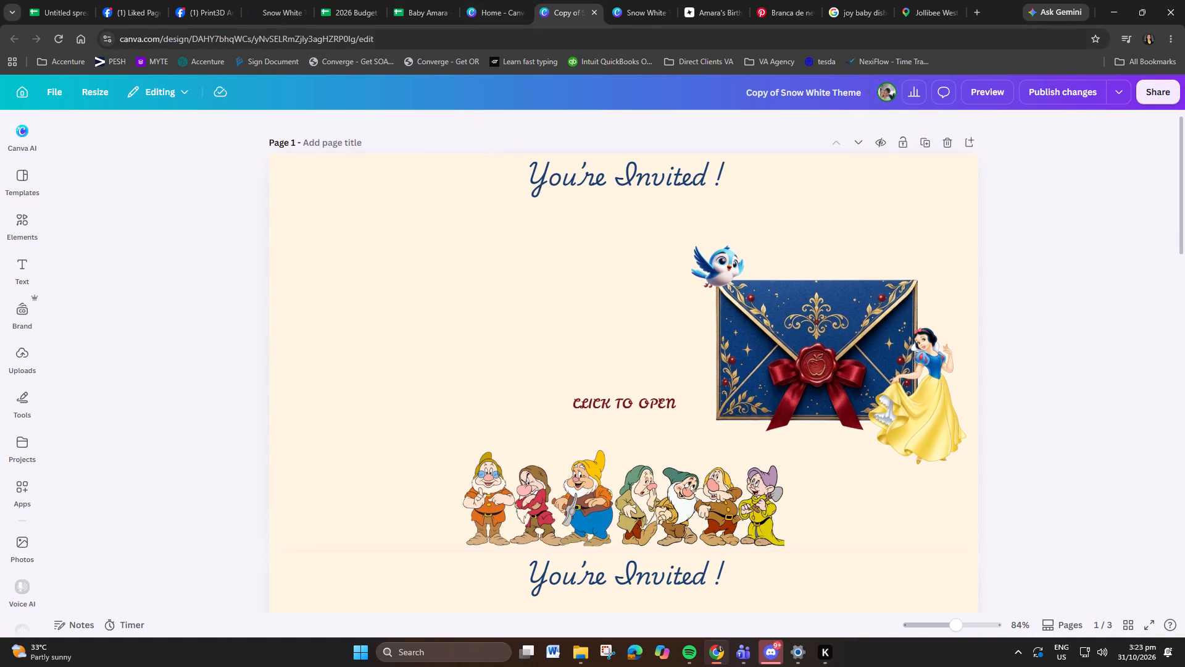
pyautogui.click(804, 94)
pyautogui.moveTo(781, 93); pyautogui.dragTo(712, 93)
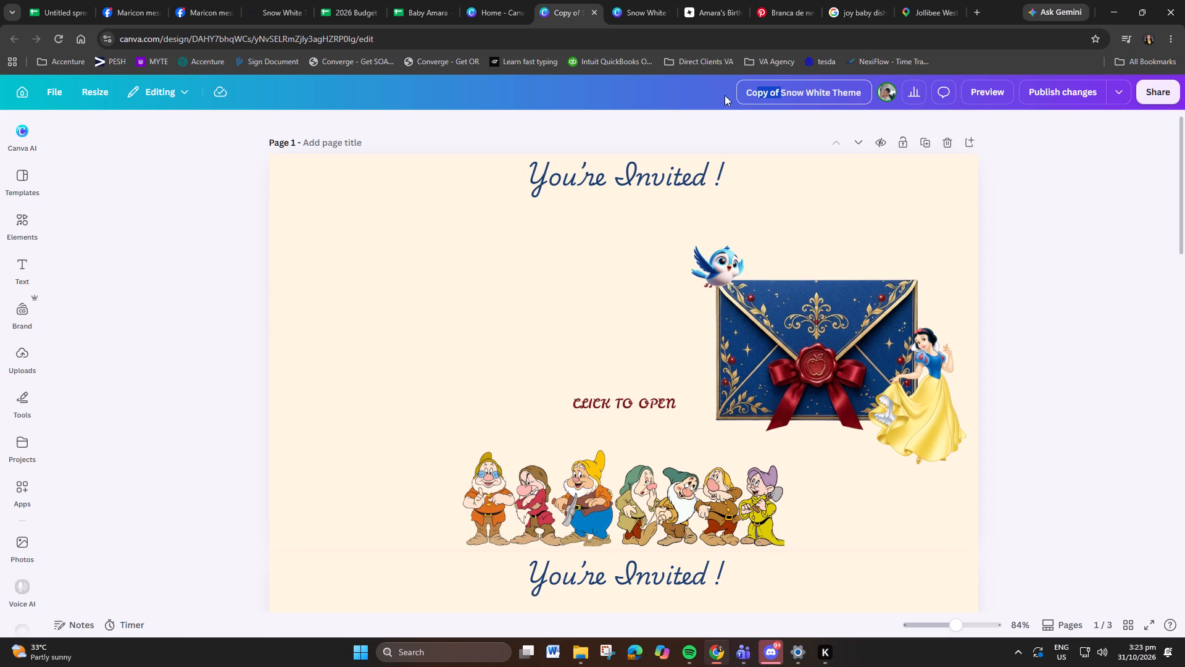
pyautogui.press('BackSpace')
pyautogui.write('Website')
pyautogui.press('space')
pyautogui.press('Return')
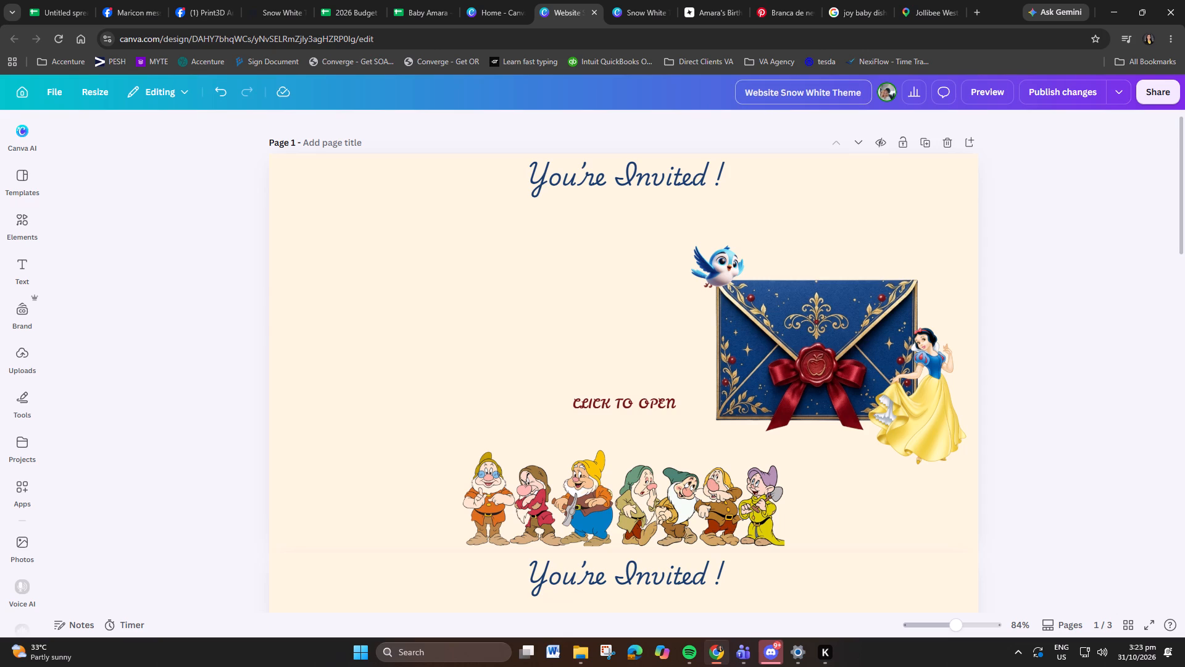
pyautogui.click(990, 225)
# Look through the three pages of the website design to examine how their elements are laid out.
pyautogui.scroll(-6, 924, 284)
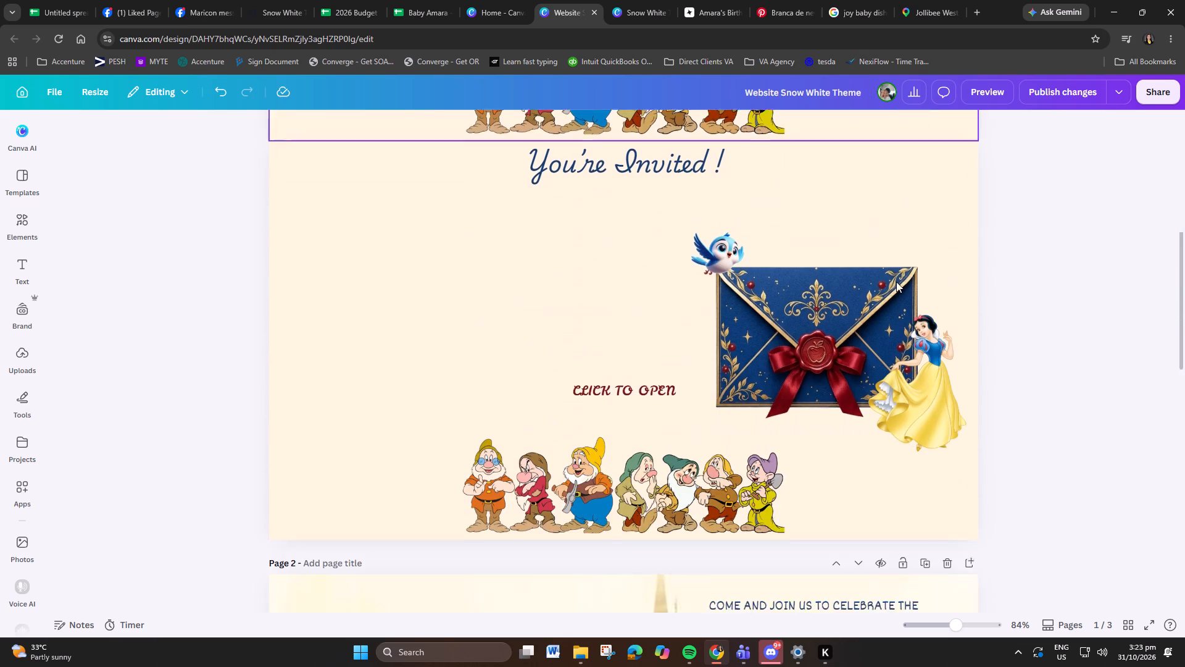
pyautogui.scroll(-2, 896, 282)
pyautogui.scroll(1, 896, 282)
pyautogui.scroll(-13, 896, 282)
pyautogui.scroll(1, 886, 270)
pyautogui.scroll(-2, 886, 270)
pyautogui.scroll(4, 886, 270)
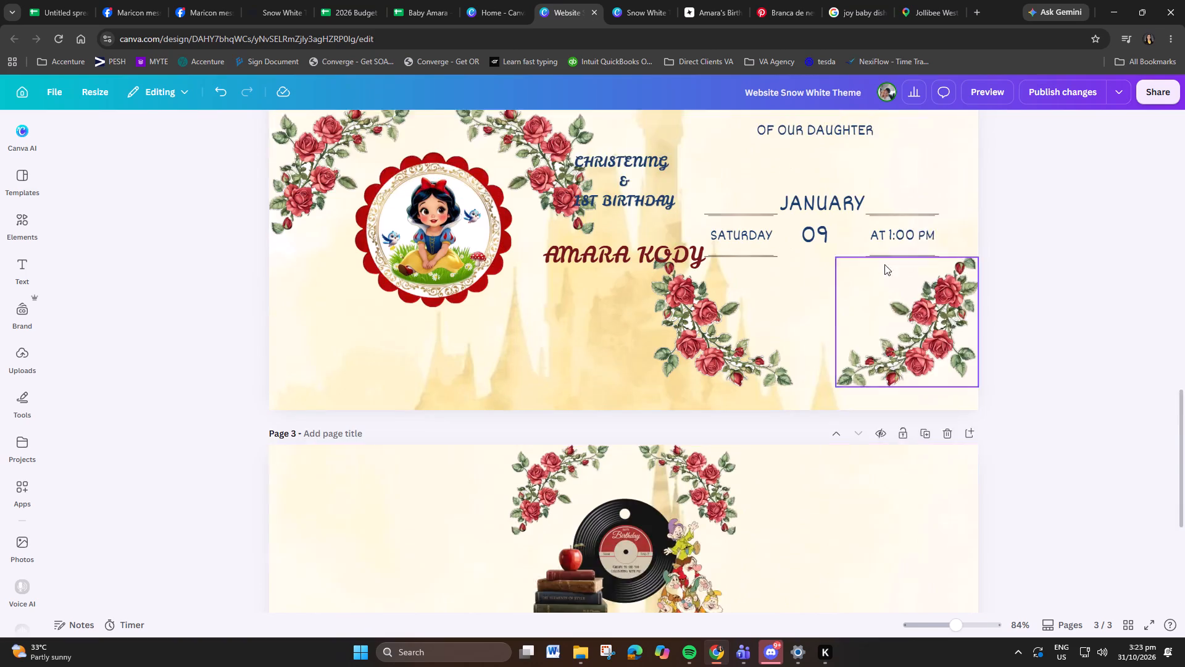
pyautogui.scroll(13, 884, 264)
pyautogui.scroll(-1, 873, 231)
pyautogui.scroll(6, 873, 231)
# Preview the Website Snow White Theme design at full size in mobile and desktop layouts, and close the preview.
pyautogui.click(983, 99)
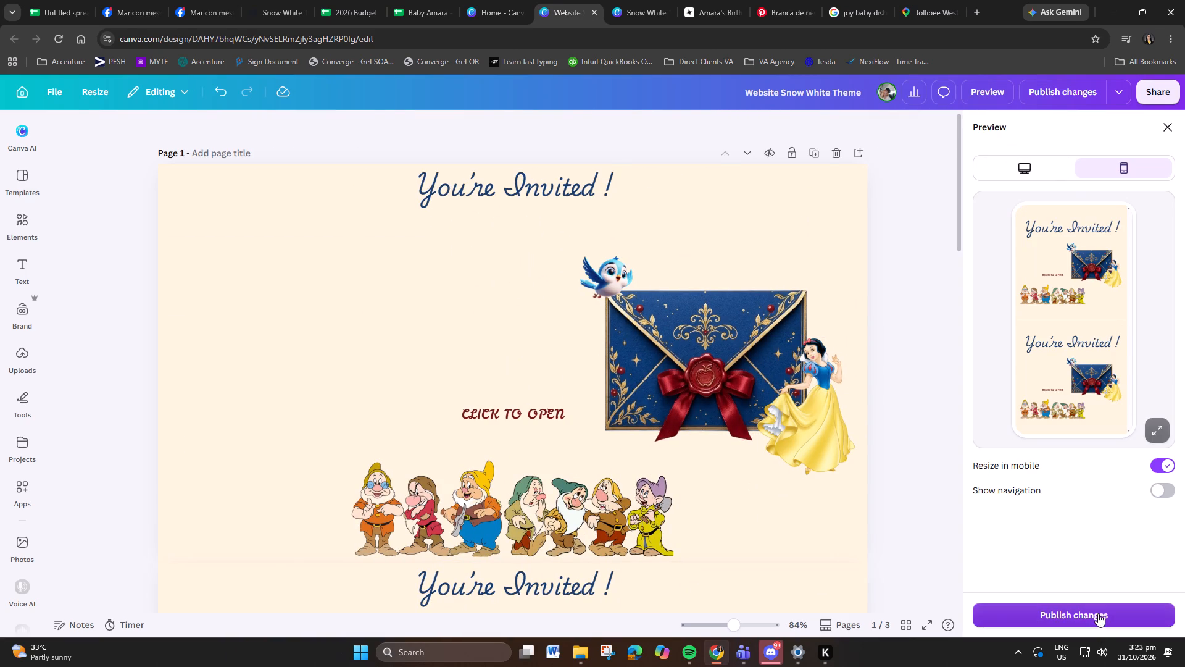
pyautogui.click(1165, 430)
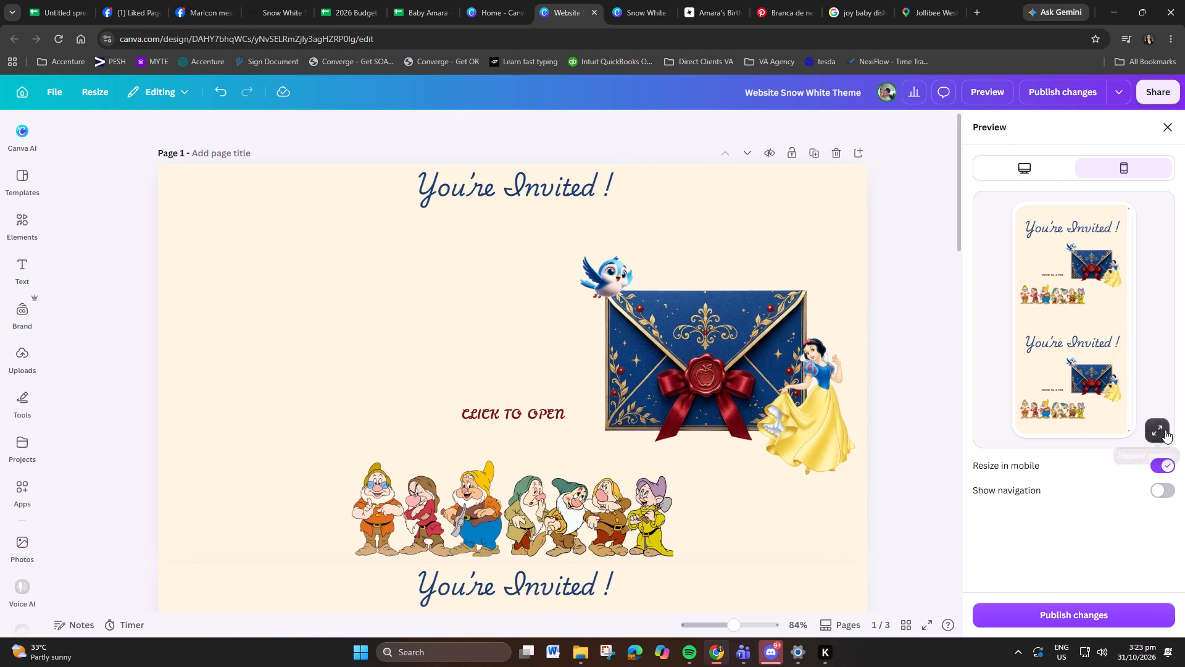
pyautogui.click(610, 325)
pyautogui.click(618, 277)
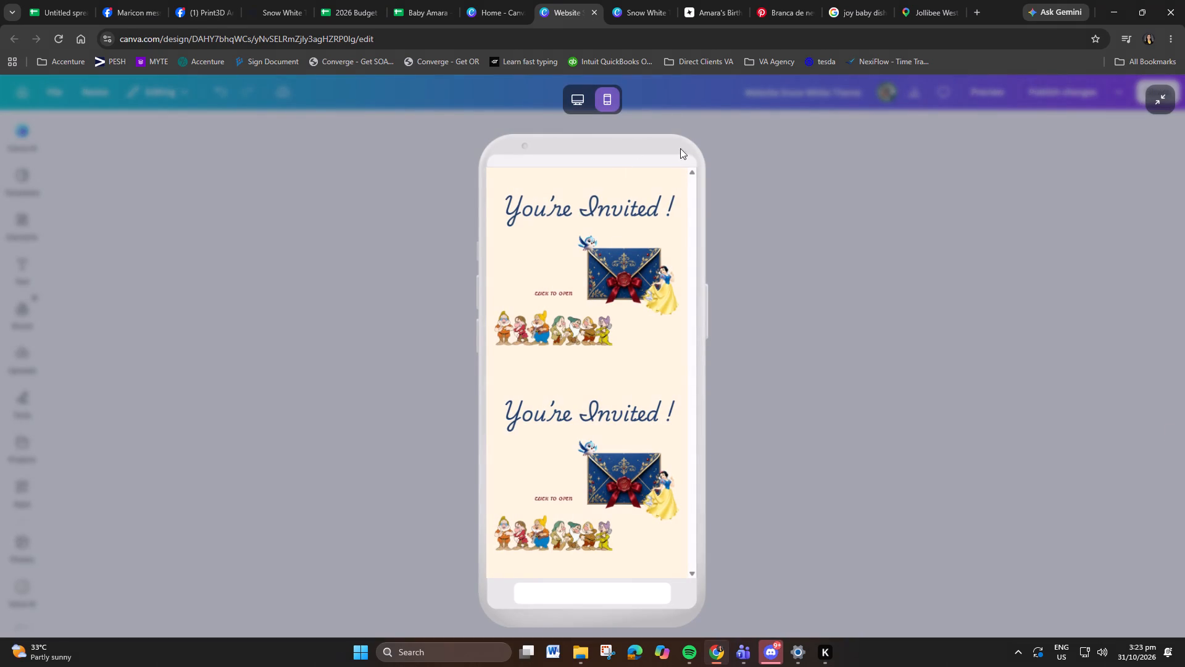
pyautogui.click(576, 97)
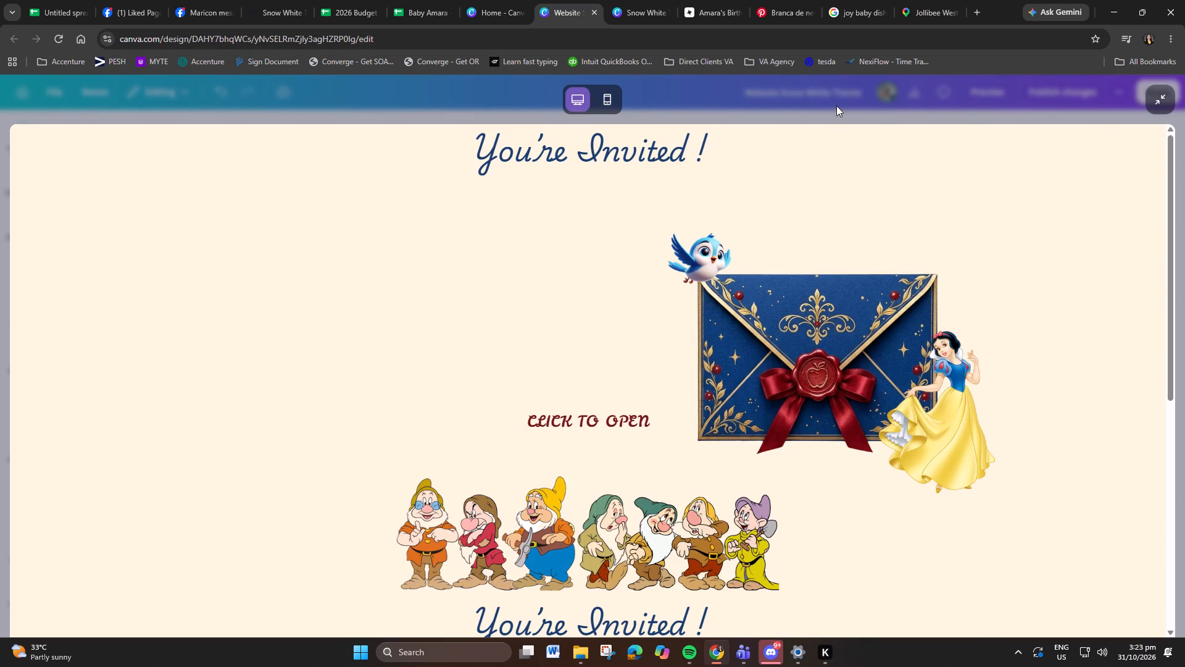
pyautogui.click(836, 106)
pyautogui.click(260, 103)
pyautogui.click(7, 48)
pyautogui.click(1159, 112)
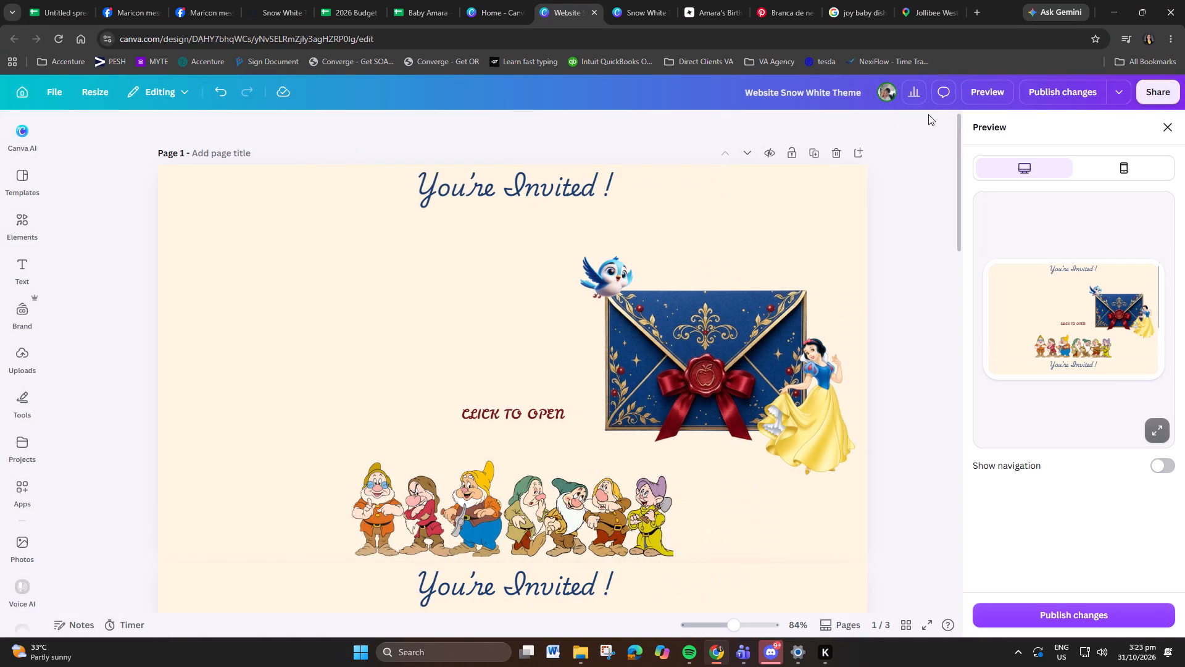
# Copy the live website link of the Website Snow White Theme design from its website sharing options.
pyautogui.click(1155, 101)
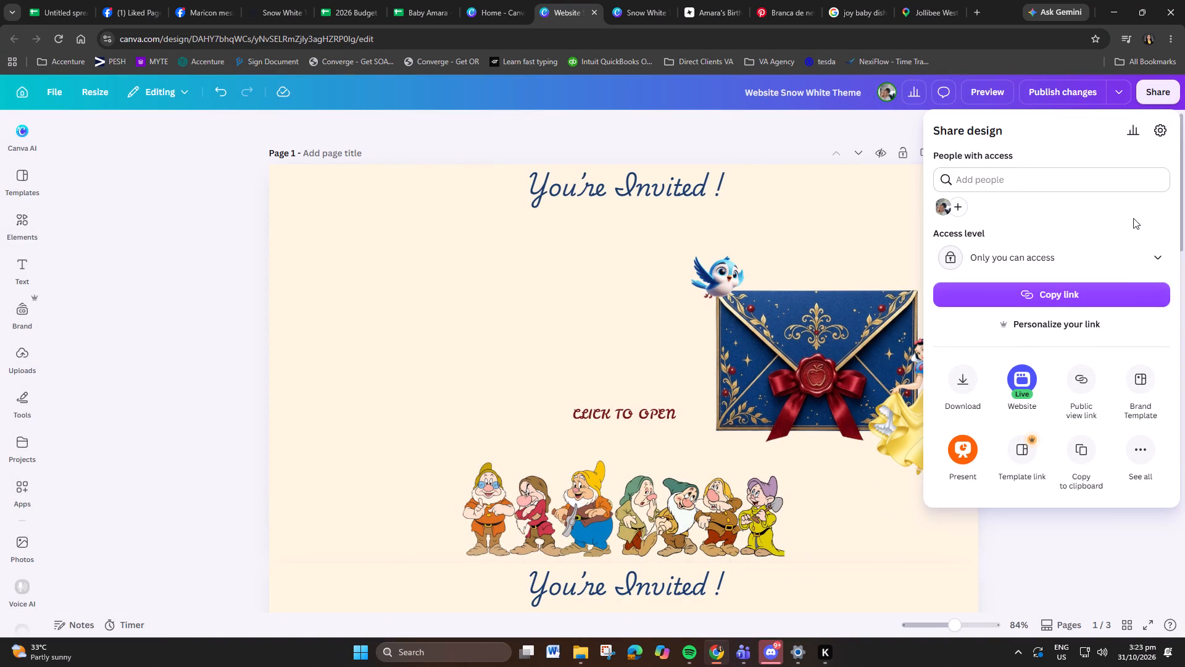
pyautogui.click(1081, 256)
pyautogui.click(1081, 256)
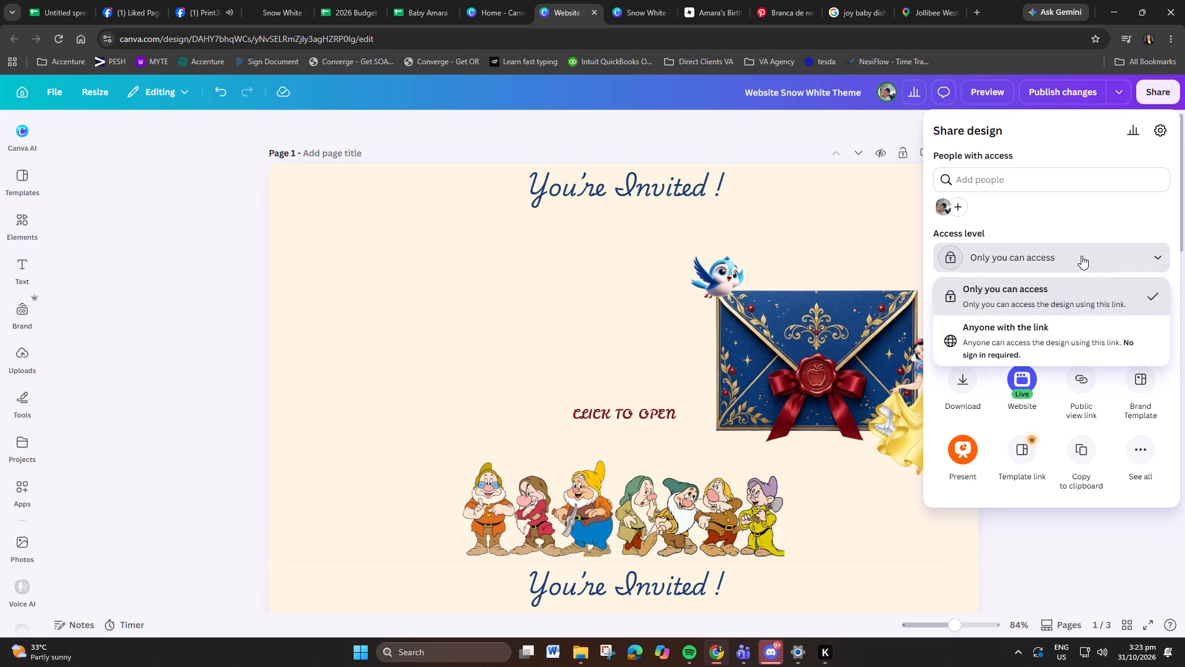
pyautogui.click(1151, 471)
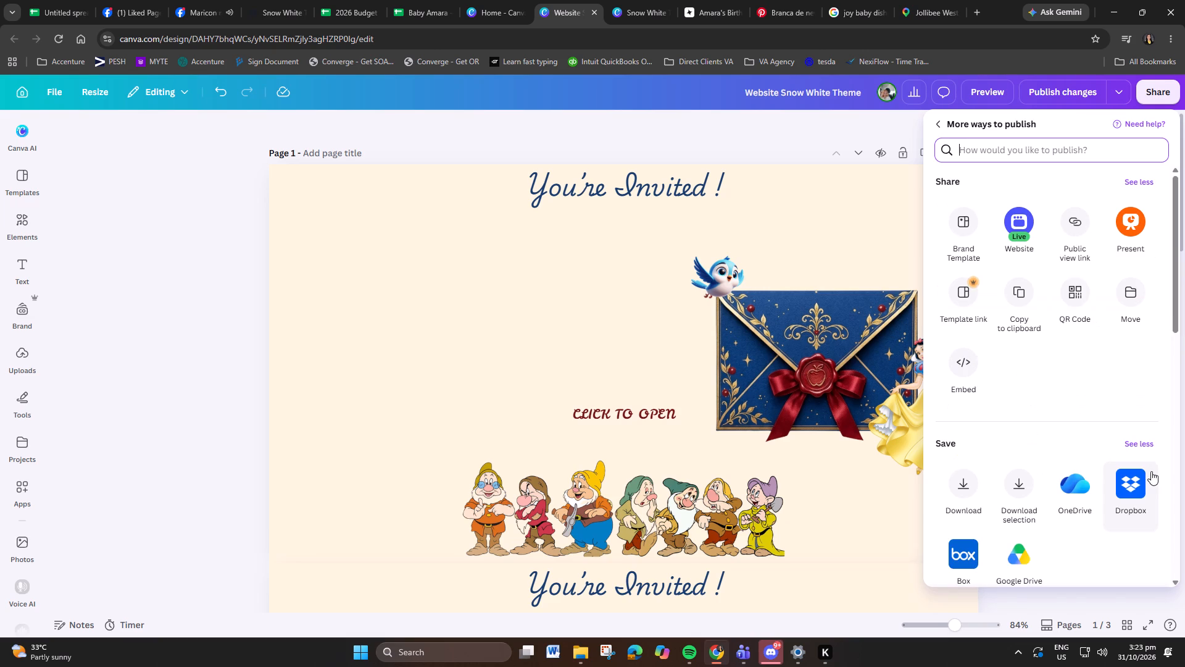
pyautogui.click(1025, 229)
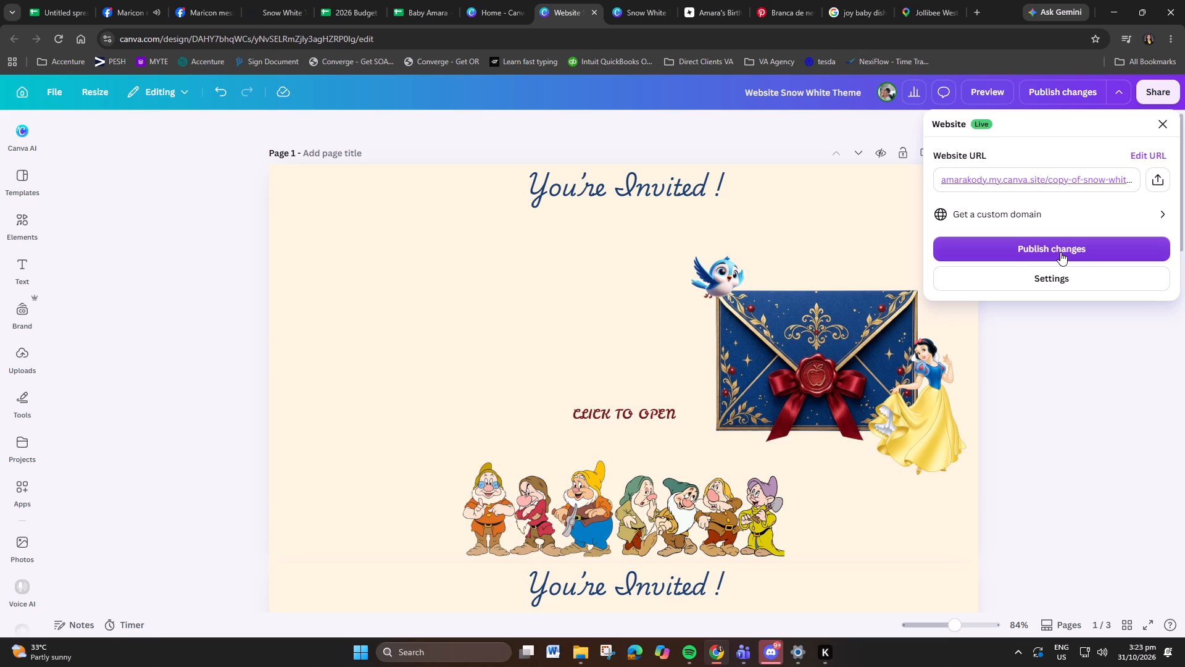
pyautogui.click(1152, 177)
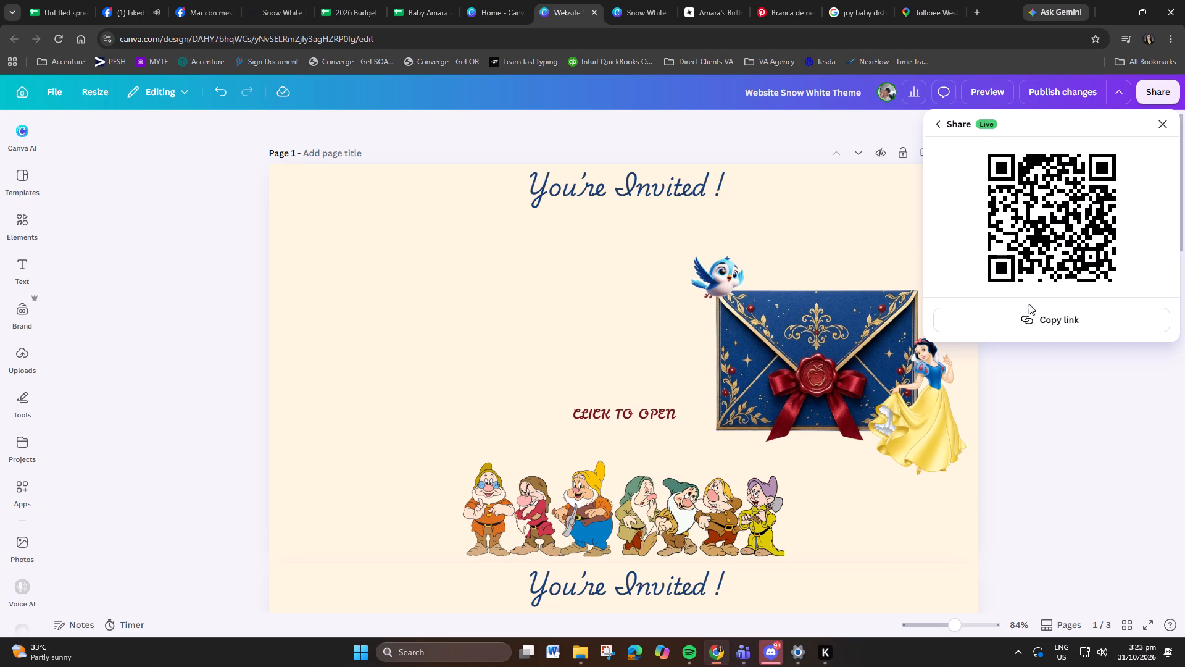
pyautogui.click(1030, 310)
# Send the copied website link in the Facebook Messenger chat that already holds the earlier Canva links.
pyautogui.click(134, 6)
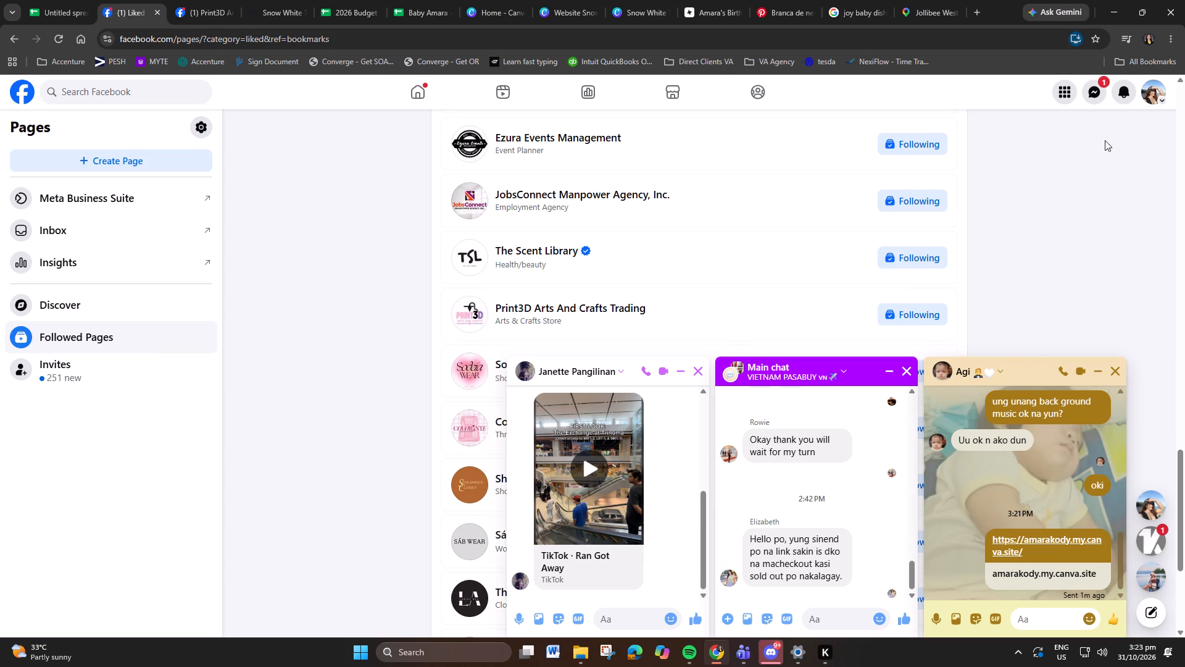
pyautogui.click(1095, 93)
pyautogui.scroll(-2, 1071, 386)
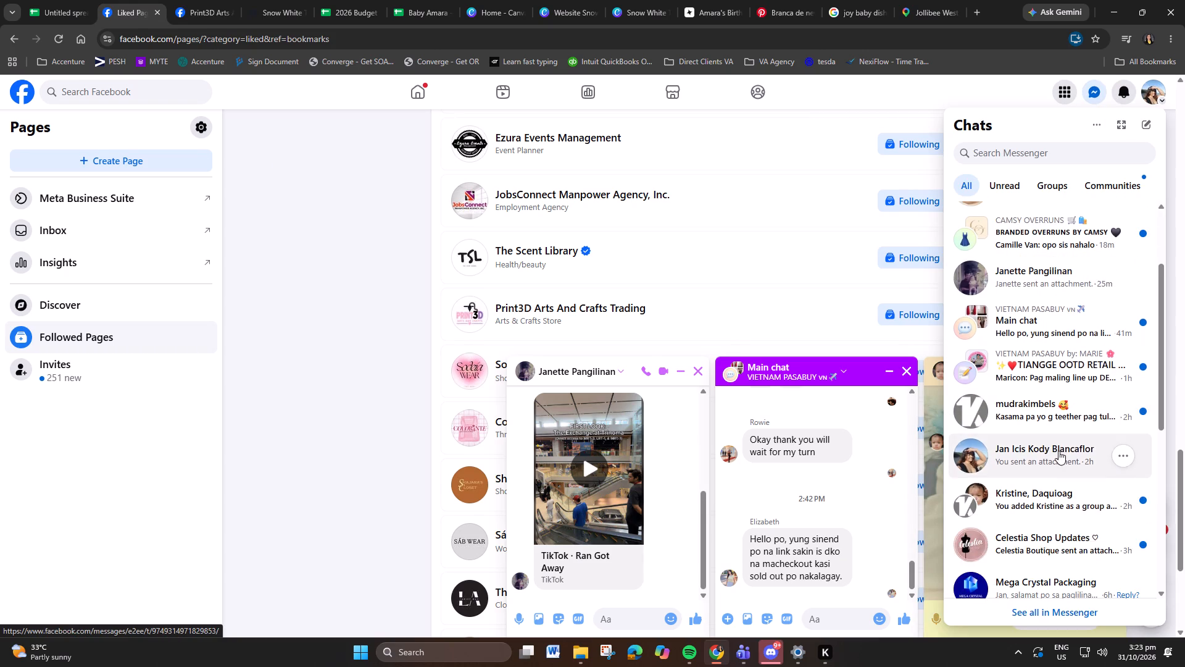
pyautogui.click(1058, 453)
pyautogui.rightClick(622, 613)
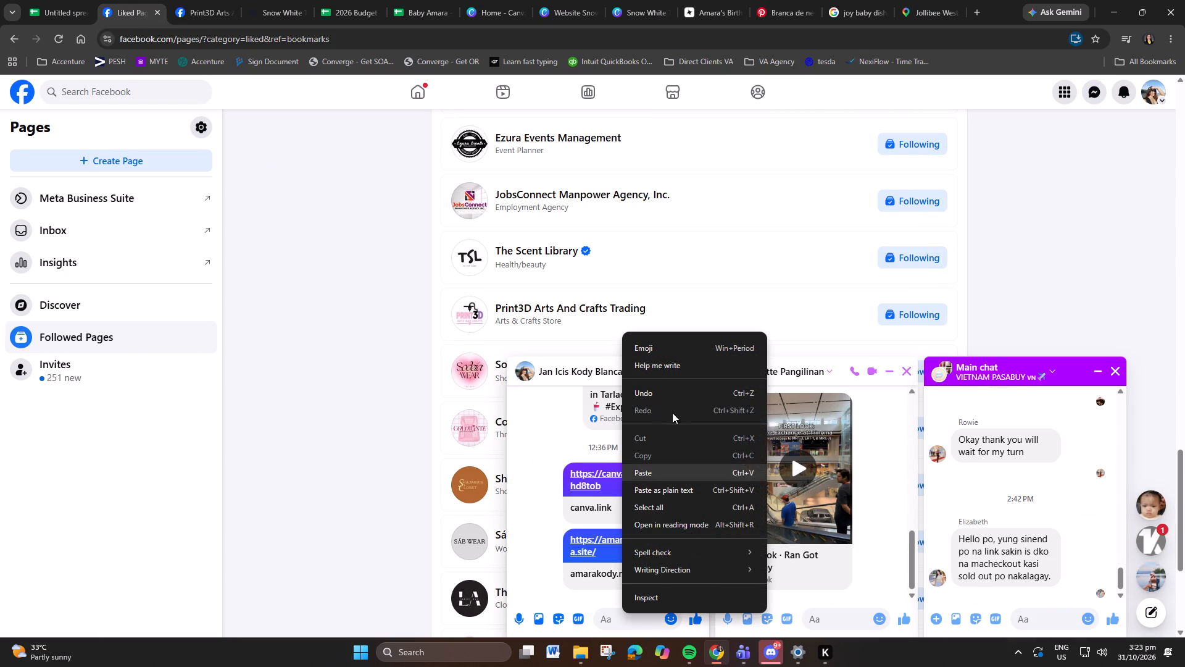
pyautogui.click(657, 470)
pyautogui.press('Return')
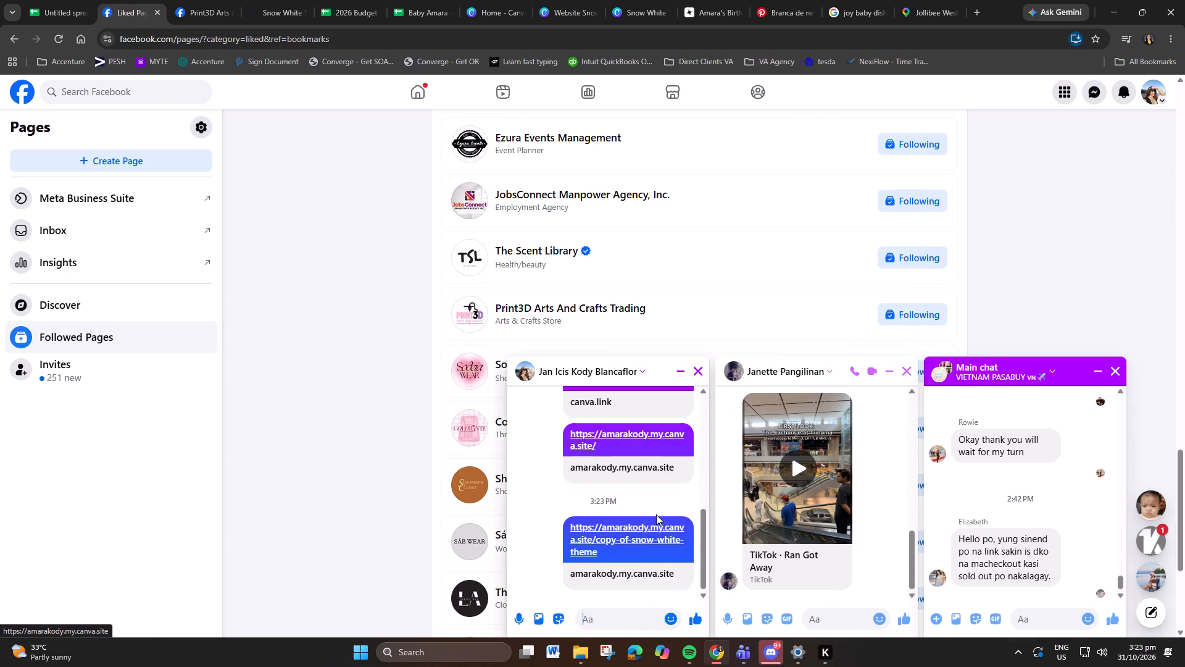
# Open the sent copy-of-snow-white-theme link and test the published page's scrolling, envelope and CLICK TO OPEN text.
pyautogui.click(638, 539)
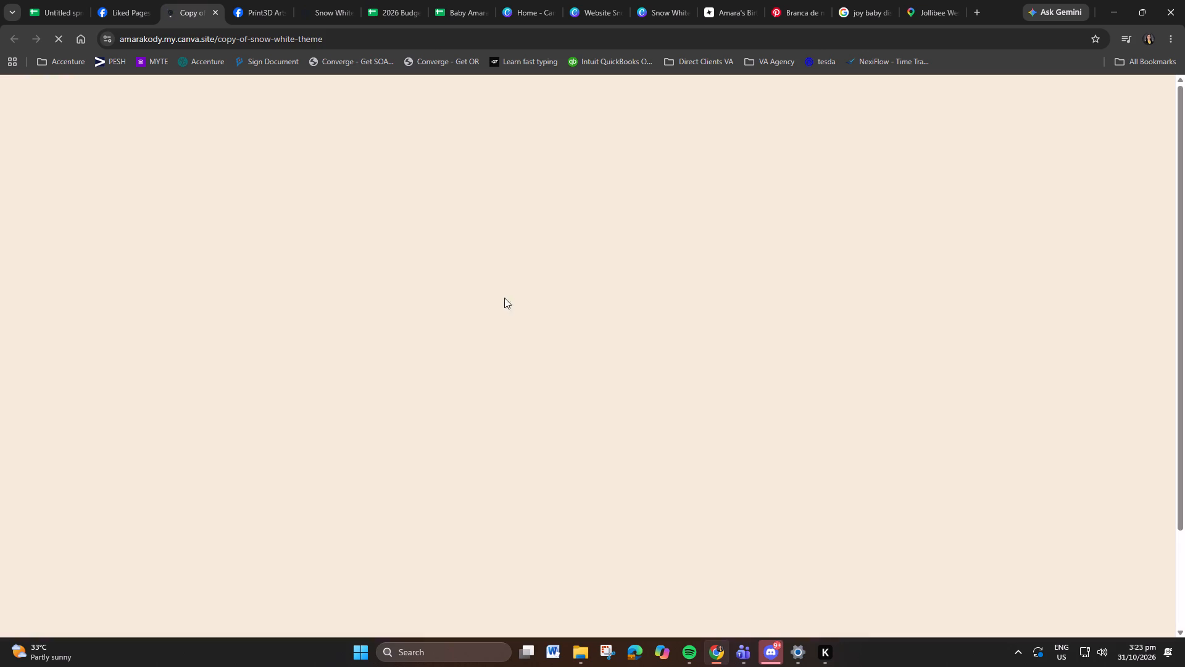
pyautogui.click(794, 374)
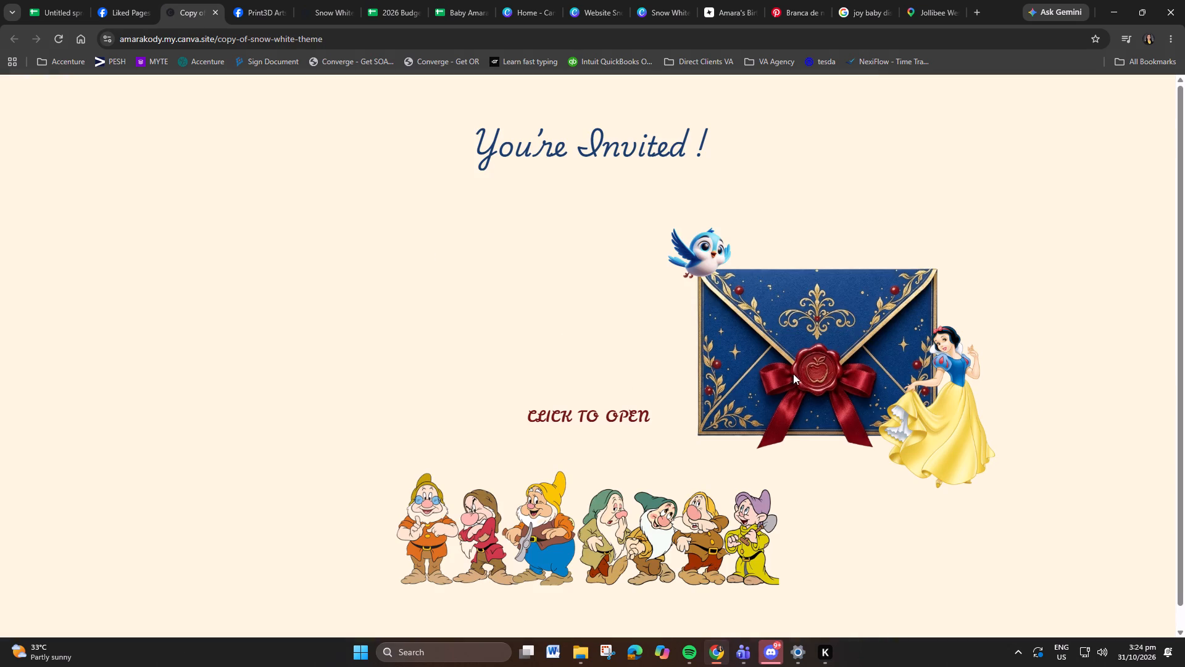
pyautogui.click(586, 417)
pyautogui.scroll(-5, 635, 419)
pyautogui.scroll(1, 663, 414)
pyautogui.scroll(-1, 663, 414)
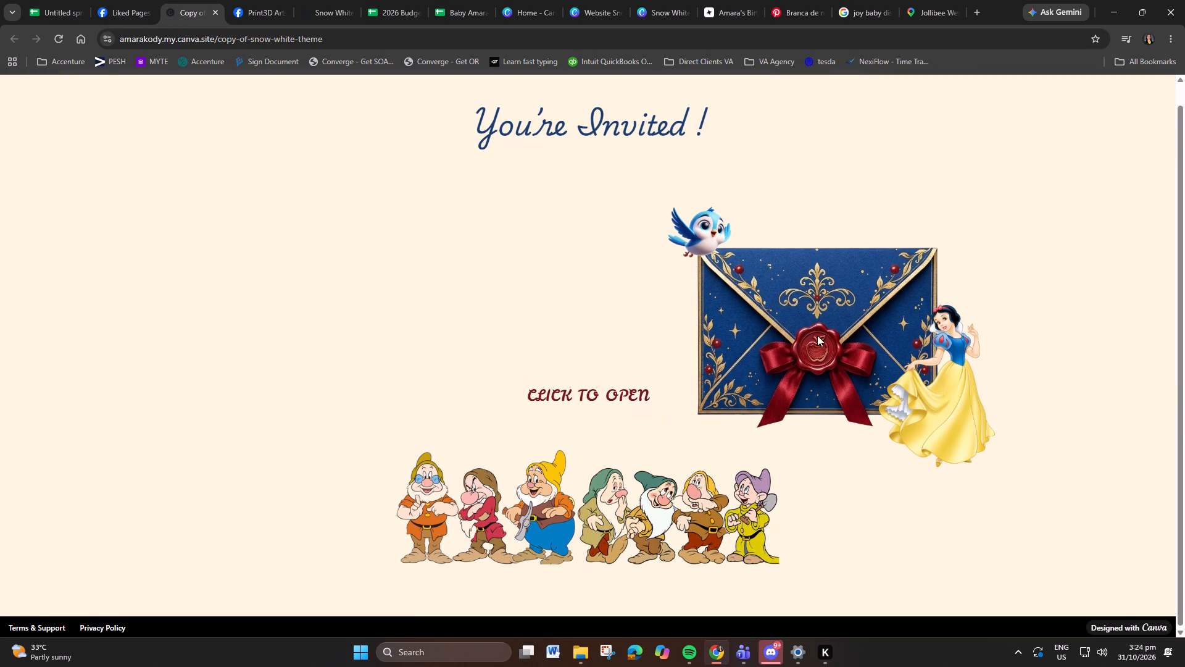
pyautogui.click(817, 335)
pyautogui.click(813, 371)
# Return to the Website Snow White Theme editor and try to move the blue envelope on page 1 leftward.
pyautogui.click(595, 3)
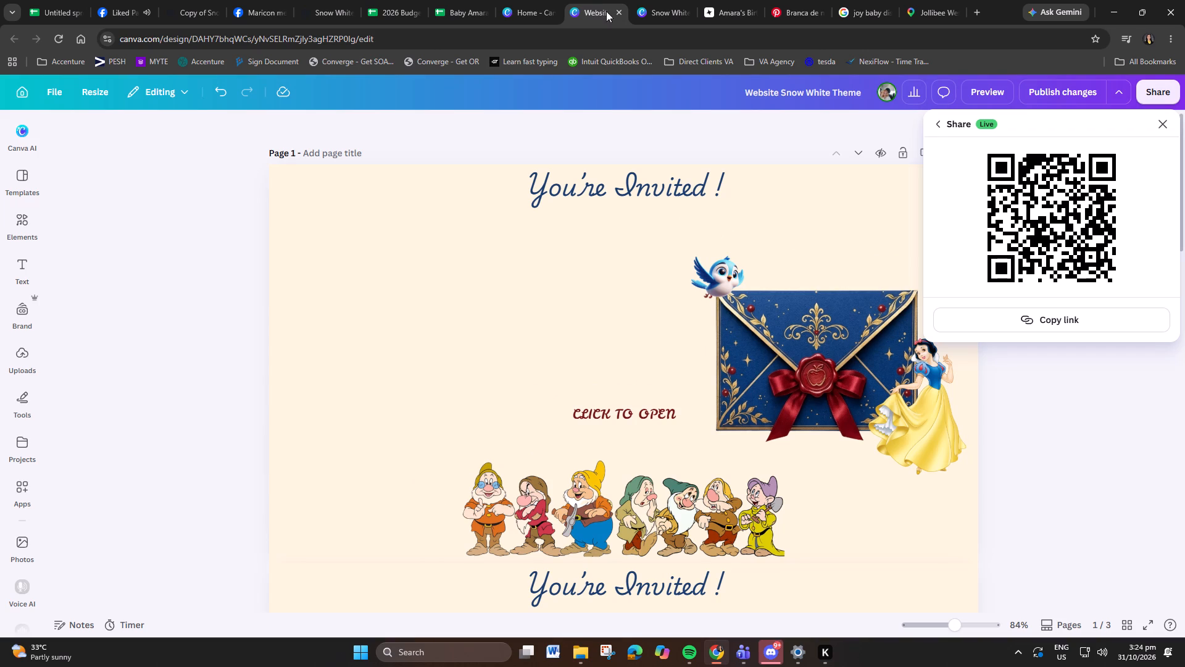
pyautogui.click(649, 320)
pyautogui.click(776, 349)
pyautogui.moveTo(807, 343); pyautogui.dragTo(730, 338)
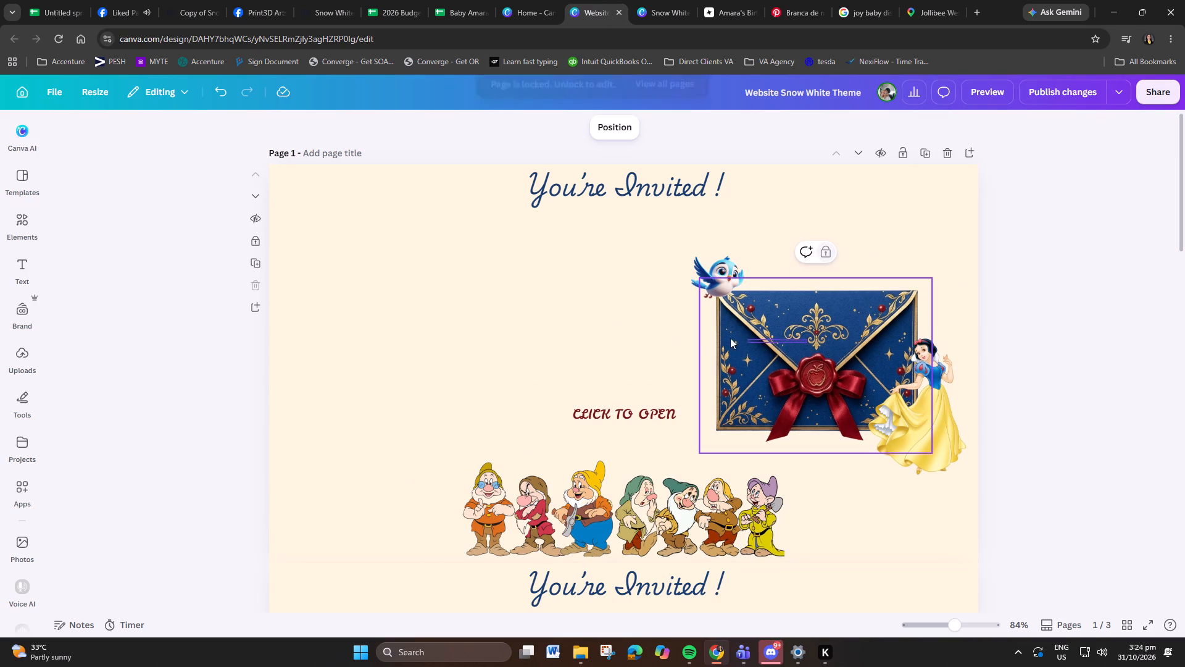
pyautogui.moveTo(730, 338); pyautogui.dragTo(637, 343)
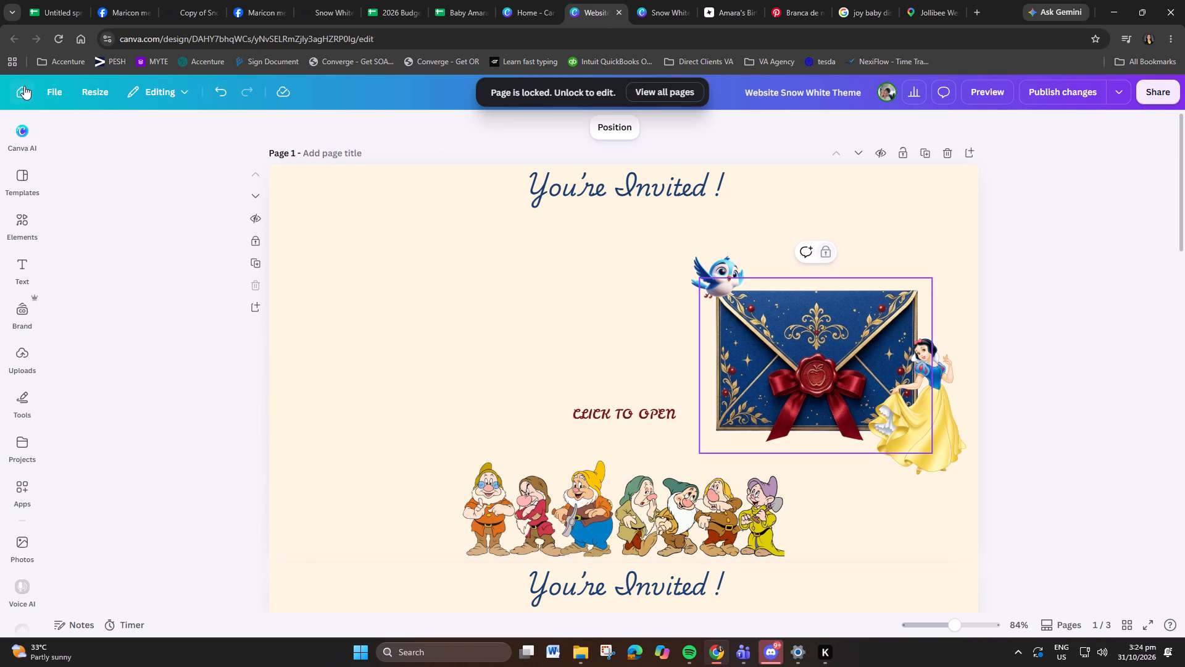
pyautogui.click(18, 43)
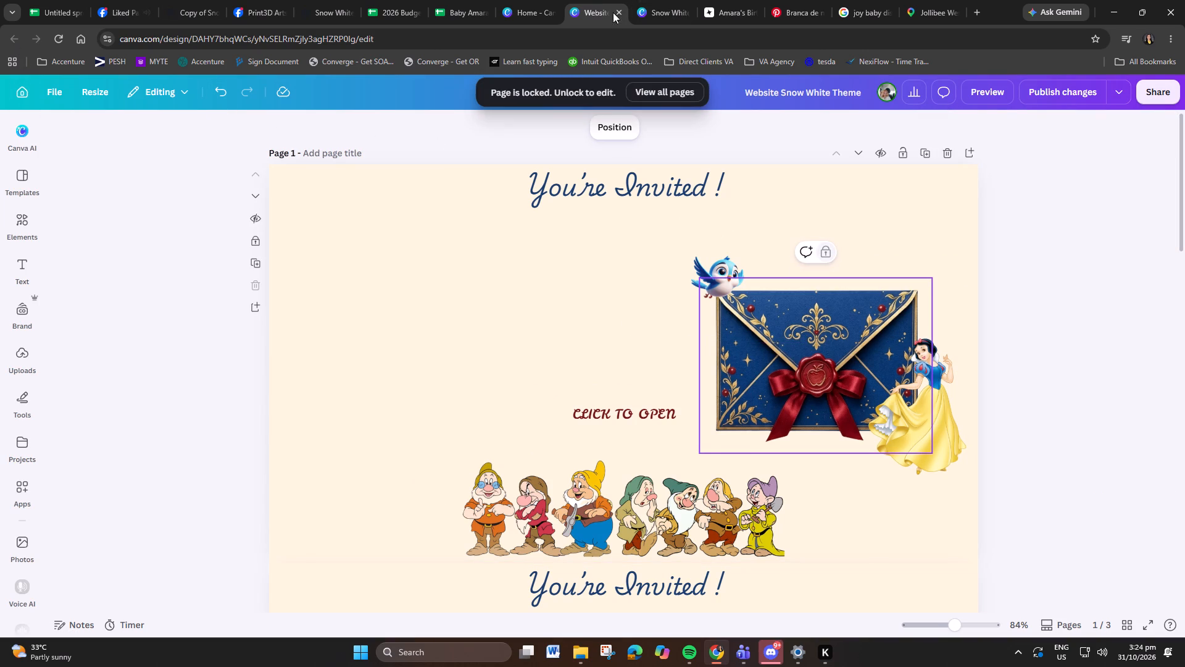
# Close the Website Snow White Theme design and return to the Canva home page.
pyautogui.click(617, 12)
pyautogui.click(523, 6)
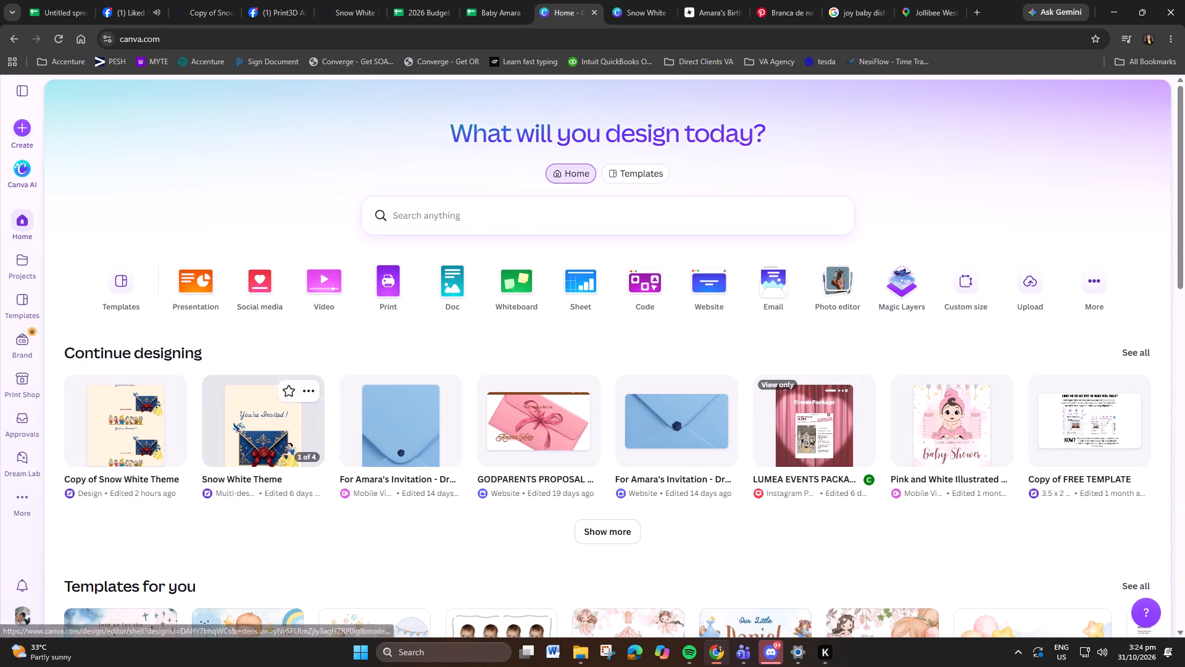
# Move the website version listed as Copy of Snow White Theme to the trash and refresh the Canva home page.
pyautogui.click(165, 386)
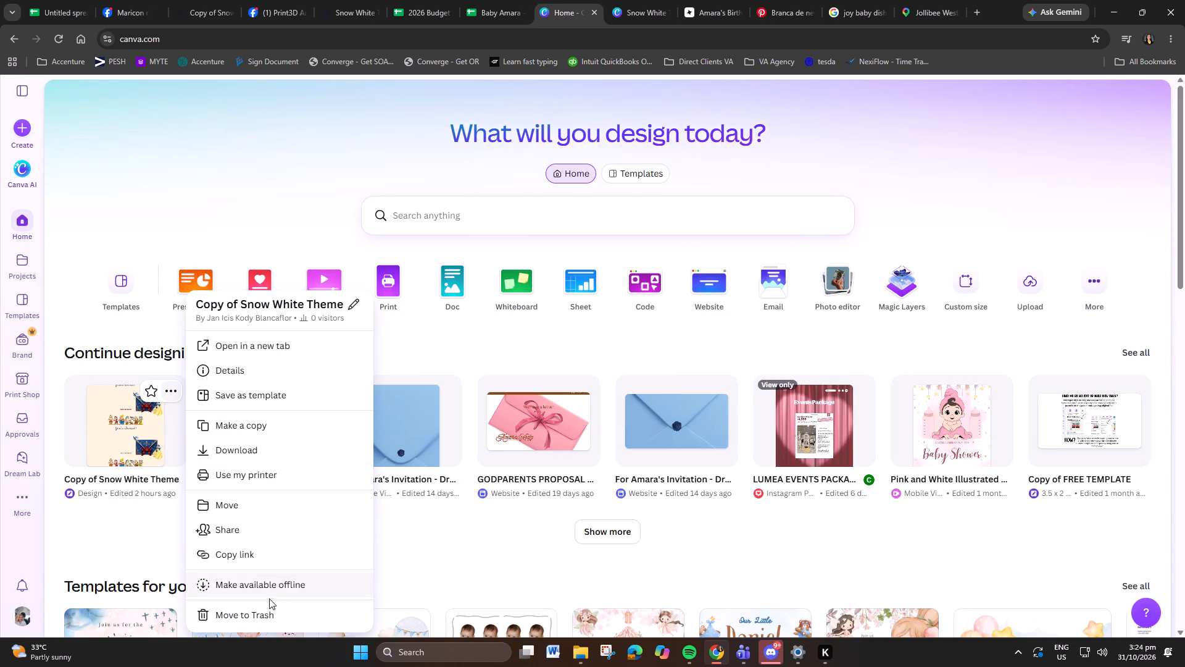
pyautogui.click(263, 613)
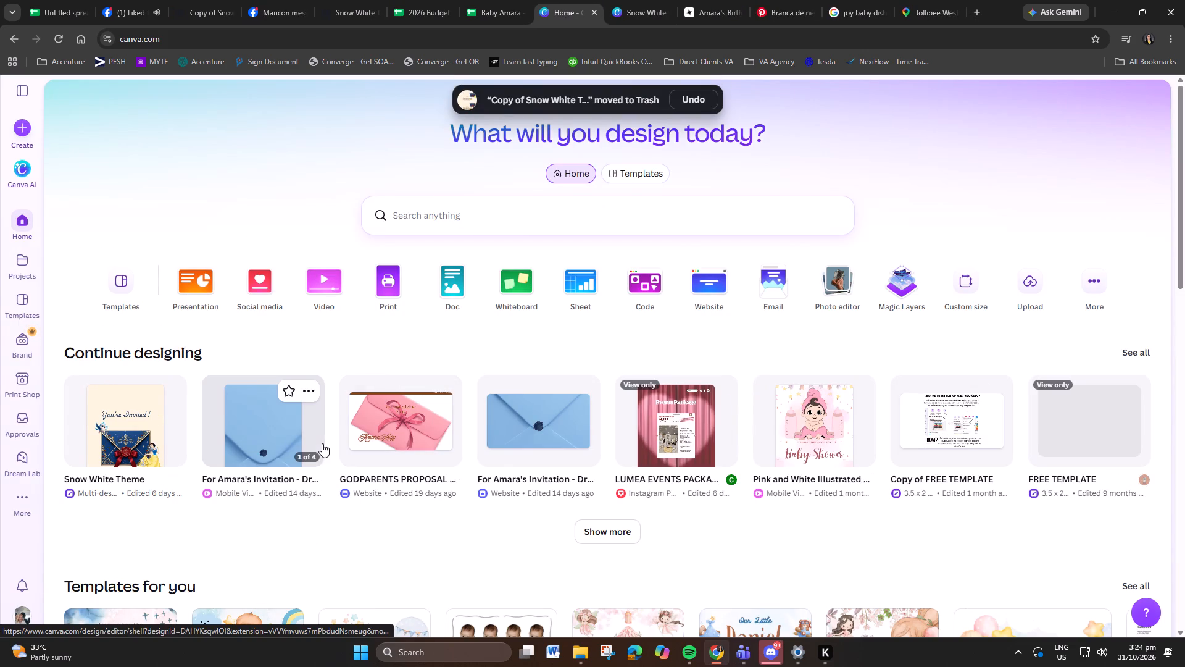
pyautogui.click(52, 36)
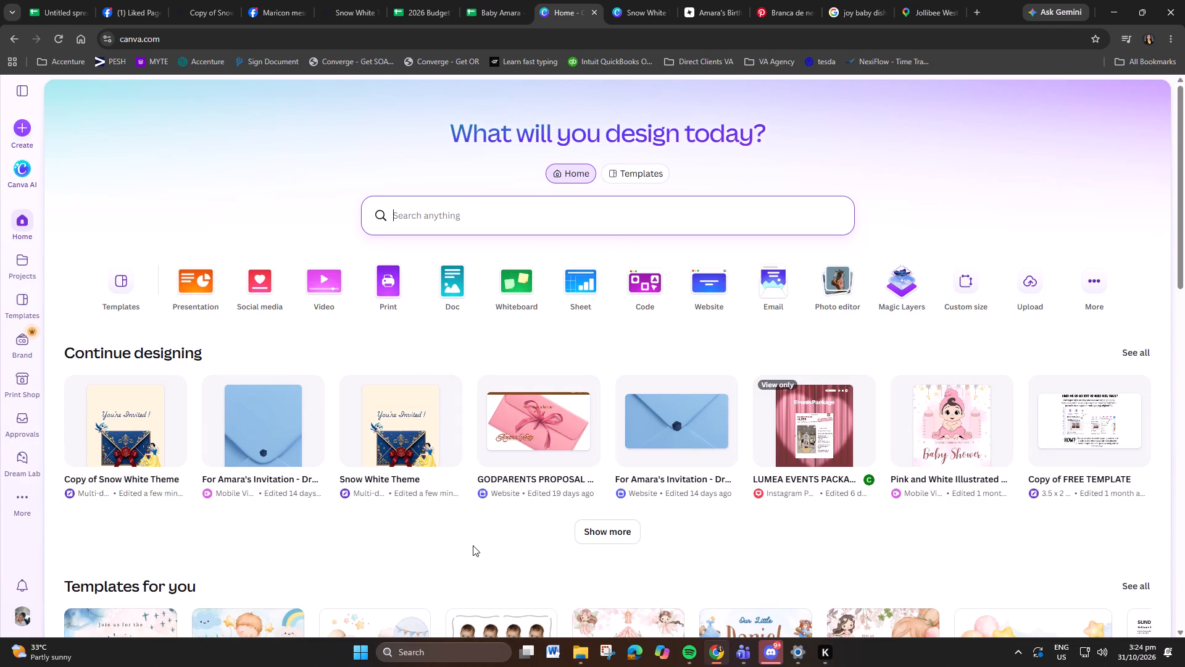
# Open the remaining Copy of Snow White Theme design to check it, close it and return to the home page.
pyautogui.click(115, 418)
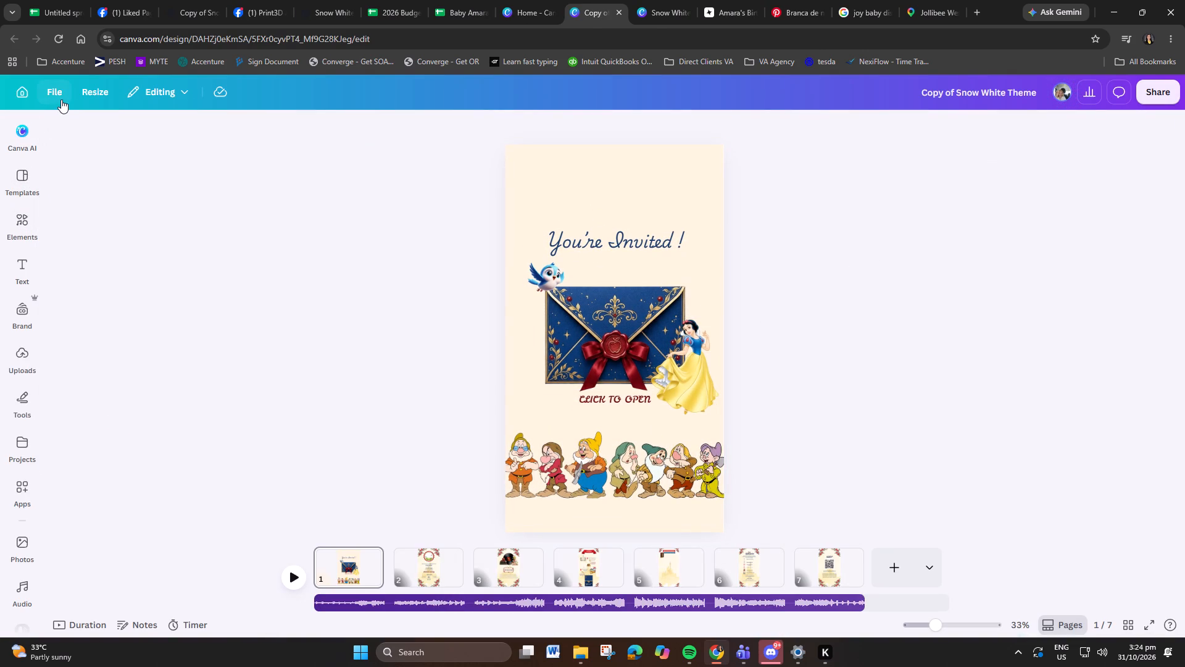
pyautogui.click(620, 14)
pyautogui.click(518, 13)
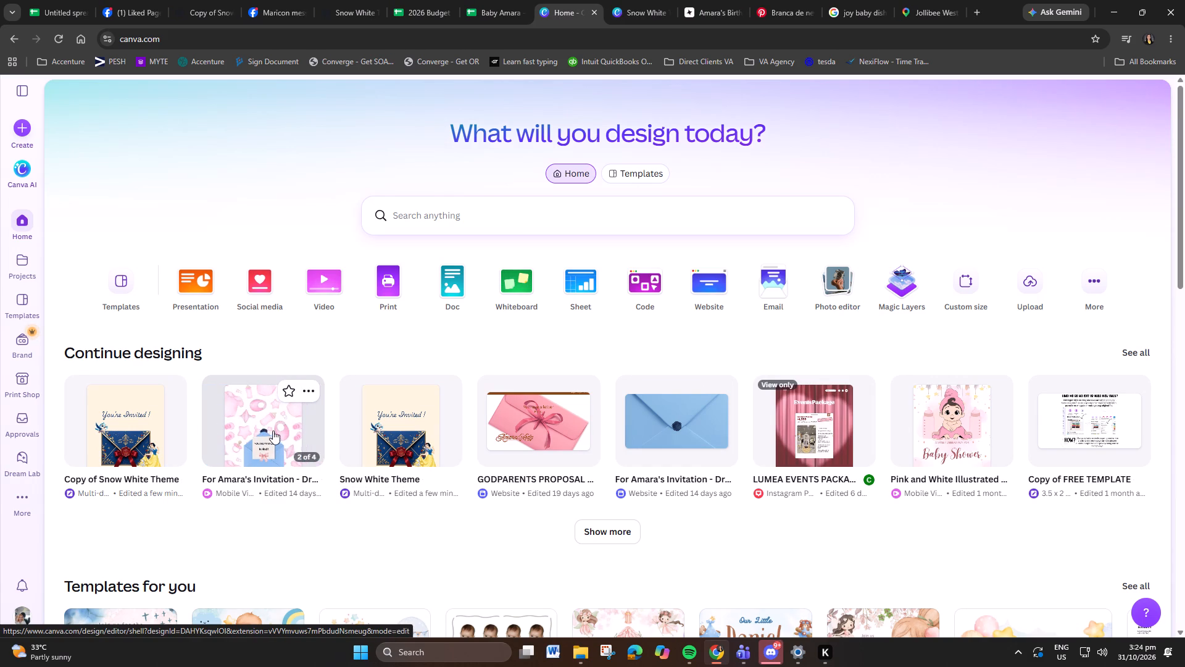
# Open For Amara's Invitation - Draft (Mobile Video), preview it through its last scene and close the design.
pyautogui.click(1092, 295)
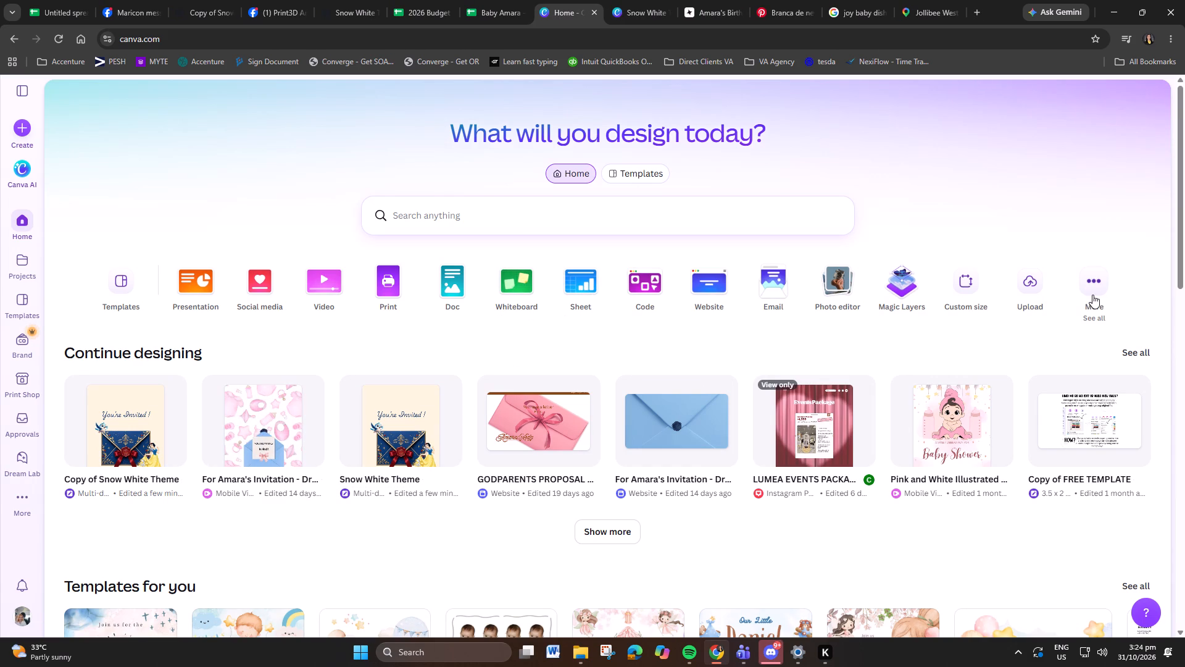
pyautogui.click(1097, 226)
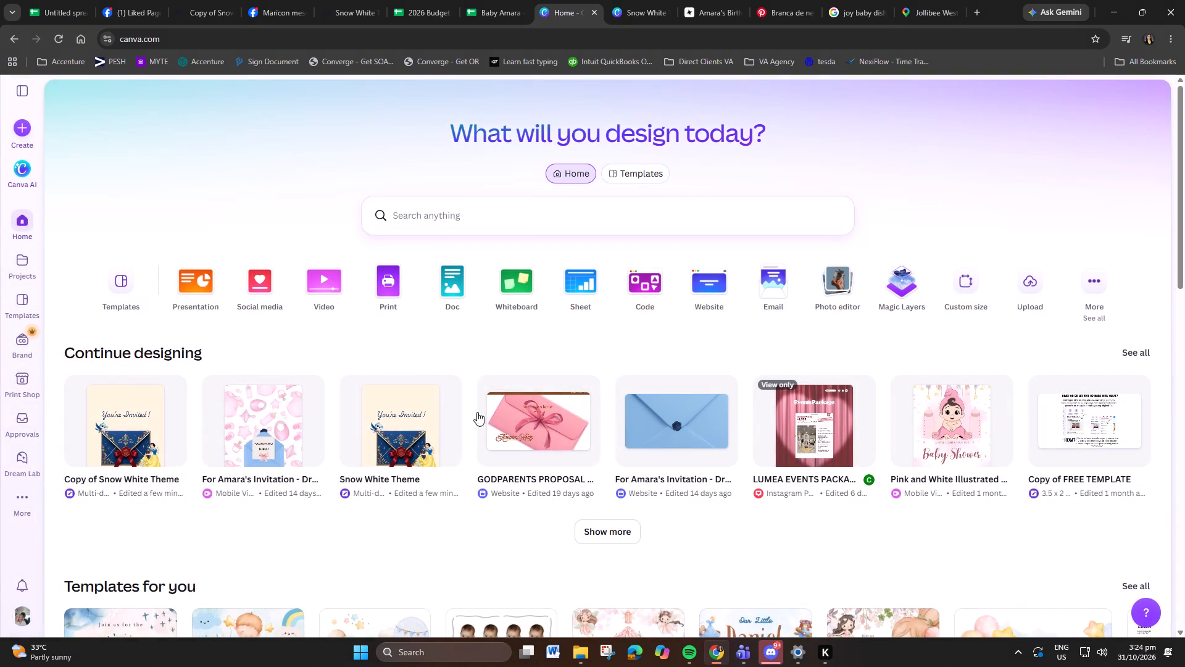
pyautogui.click(288, 457)
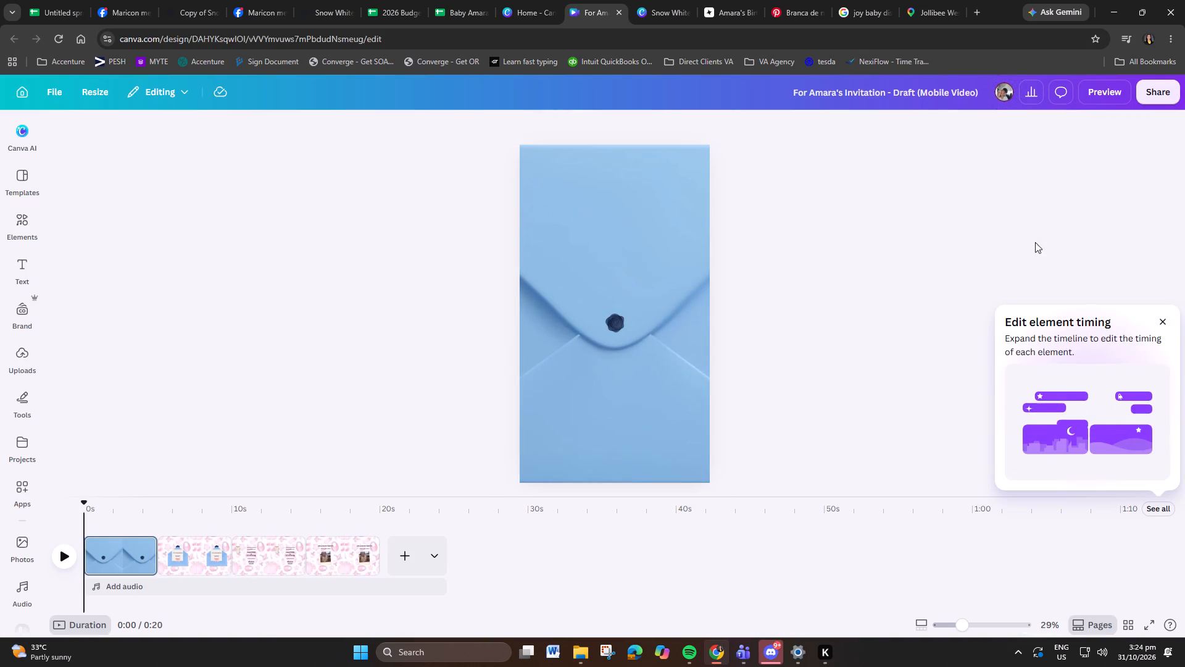
pyautogui.click(1108, 89)
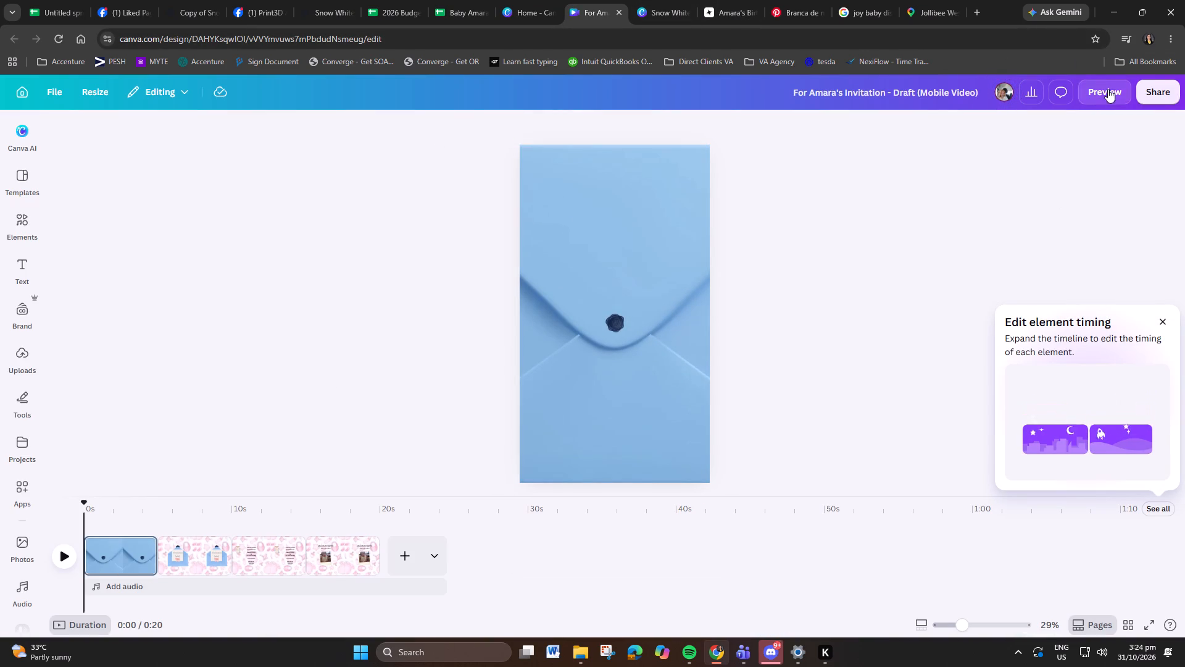
pyautogui.click(599, 367)
pyautogui.click(599, 377)
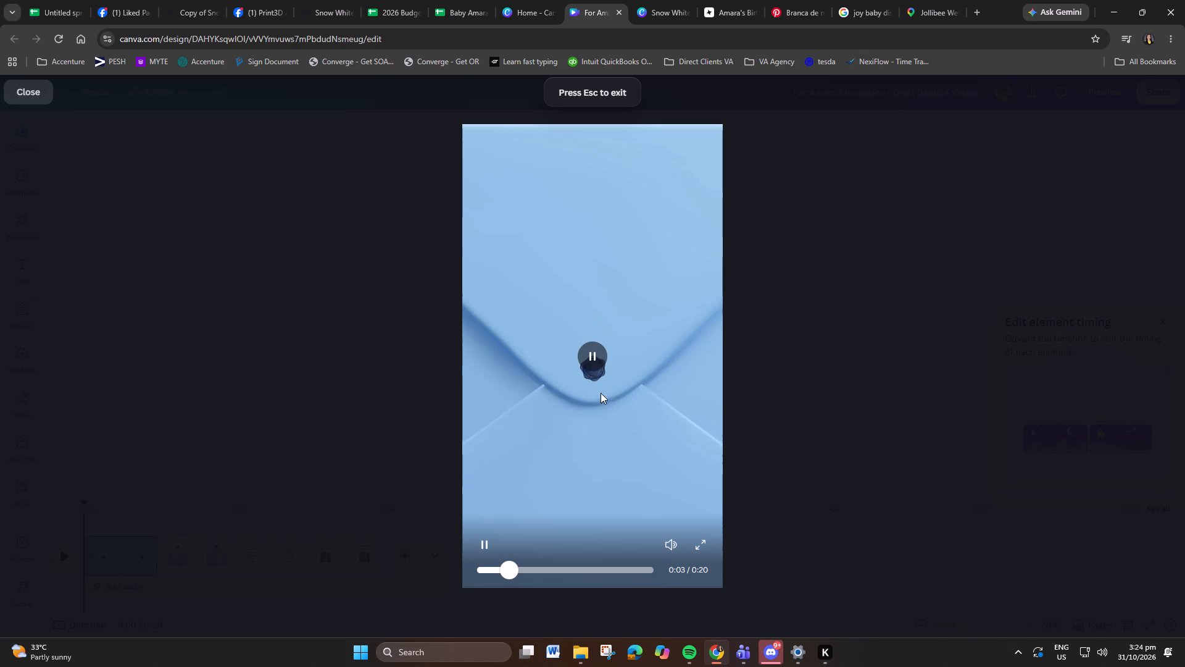
pyautogui.click(567, 573)
pyautogui.click(623, 568)
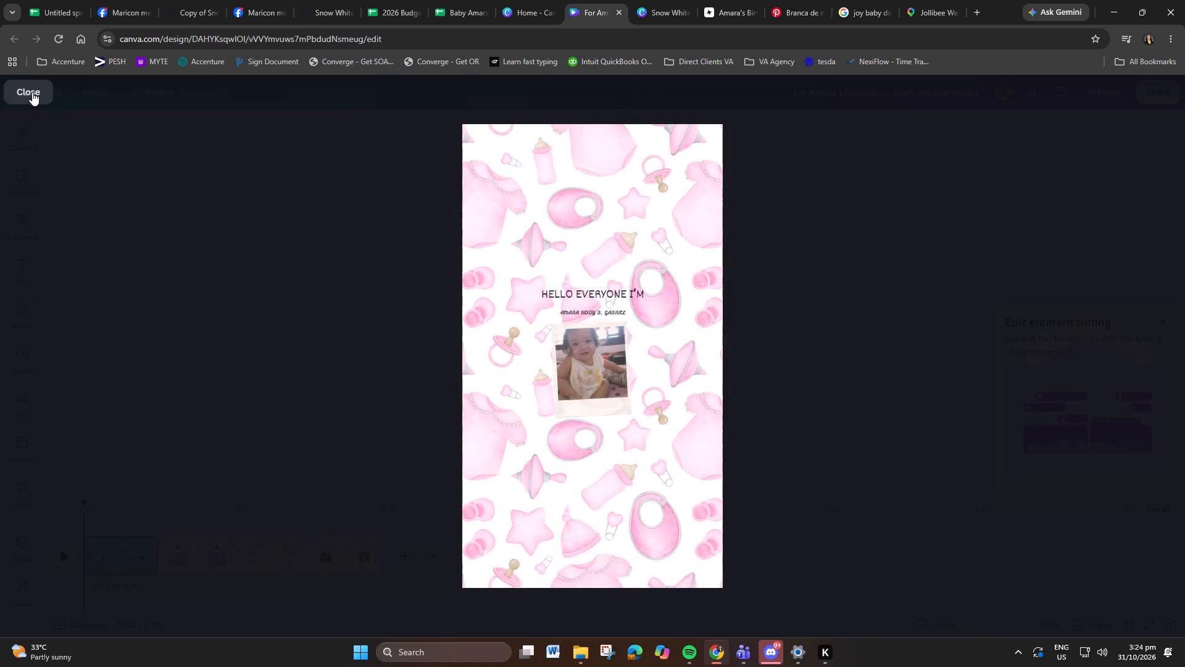
pyautogui.click(33, 92)
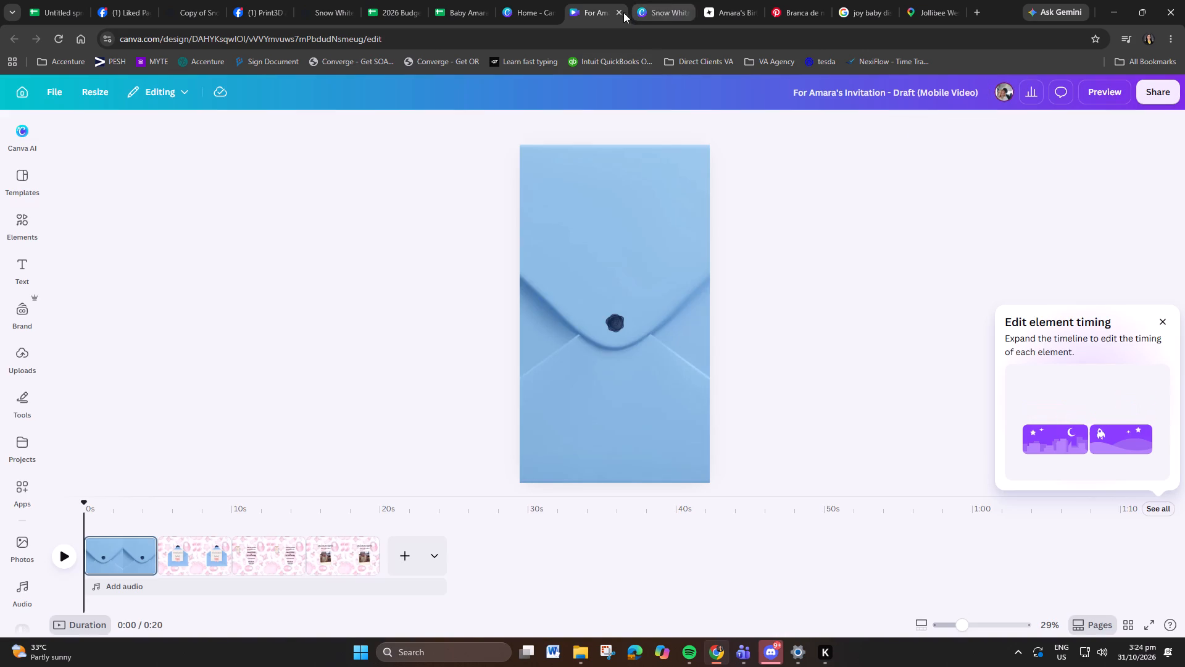
pyautogui.click(621, 12)
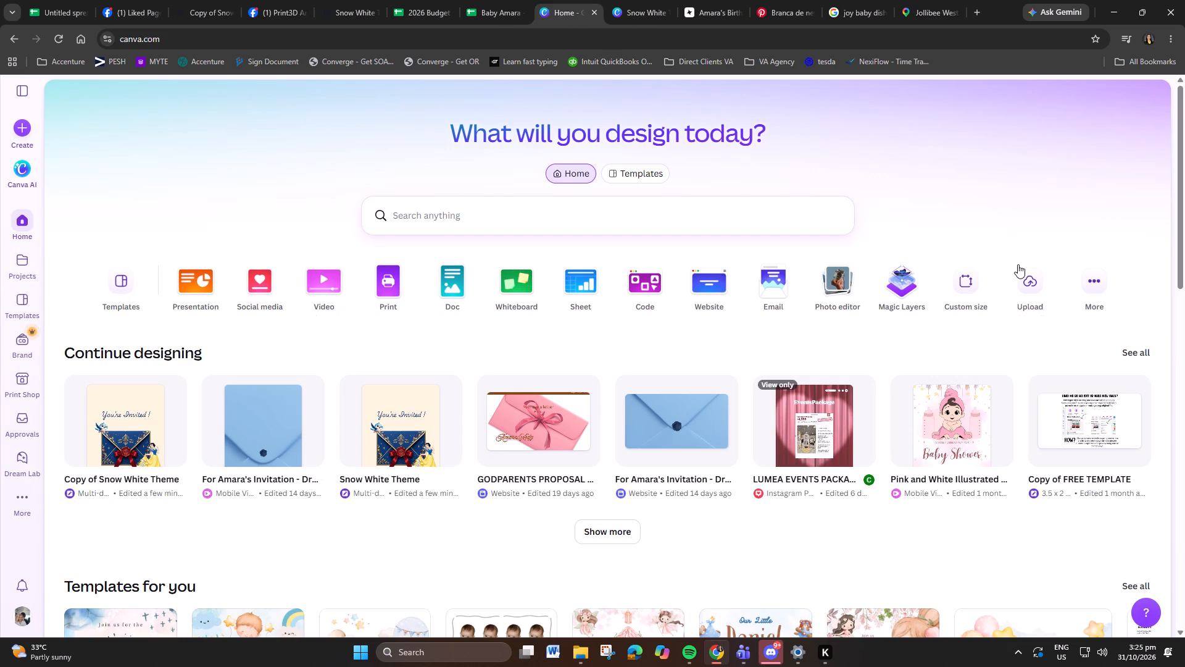
# Create a new blank Website design from the frequently used design types.
pyautogui.click(1096, 289)
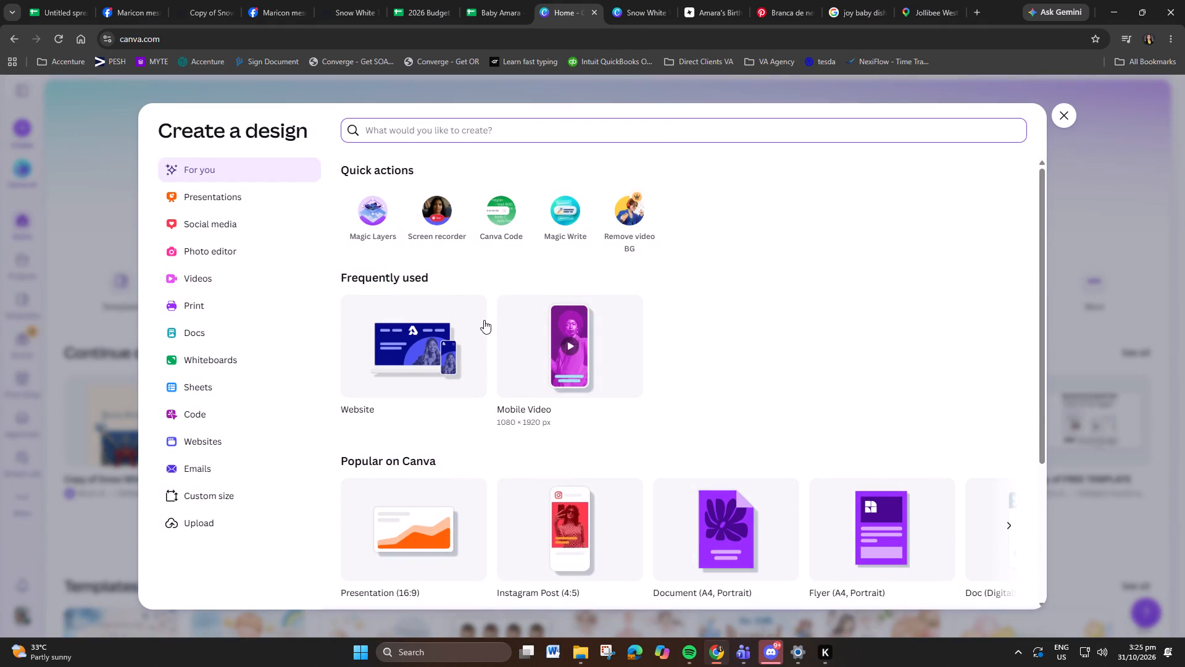
pyautogui.click(386, 355)
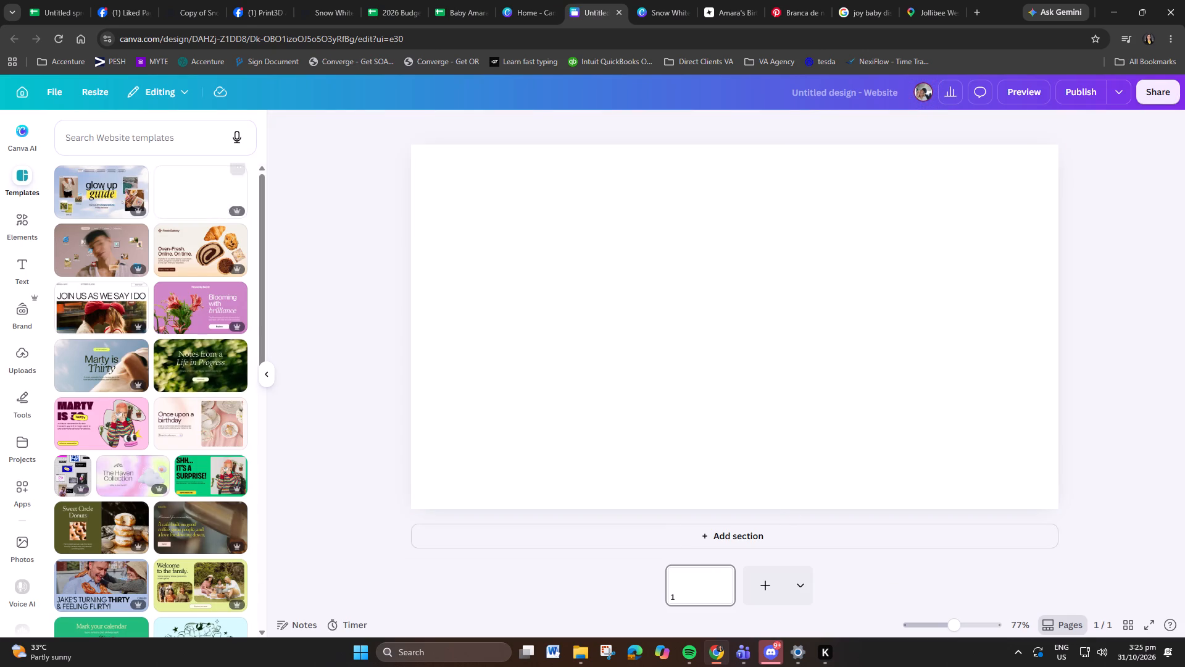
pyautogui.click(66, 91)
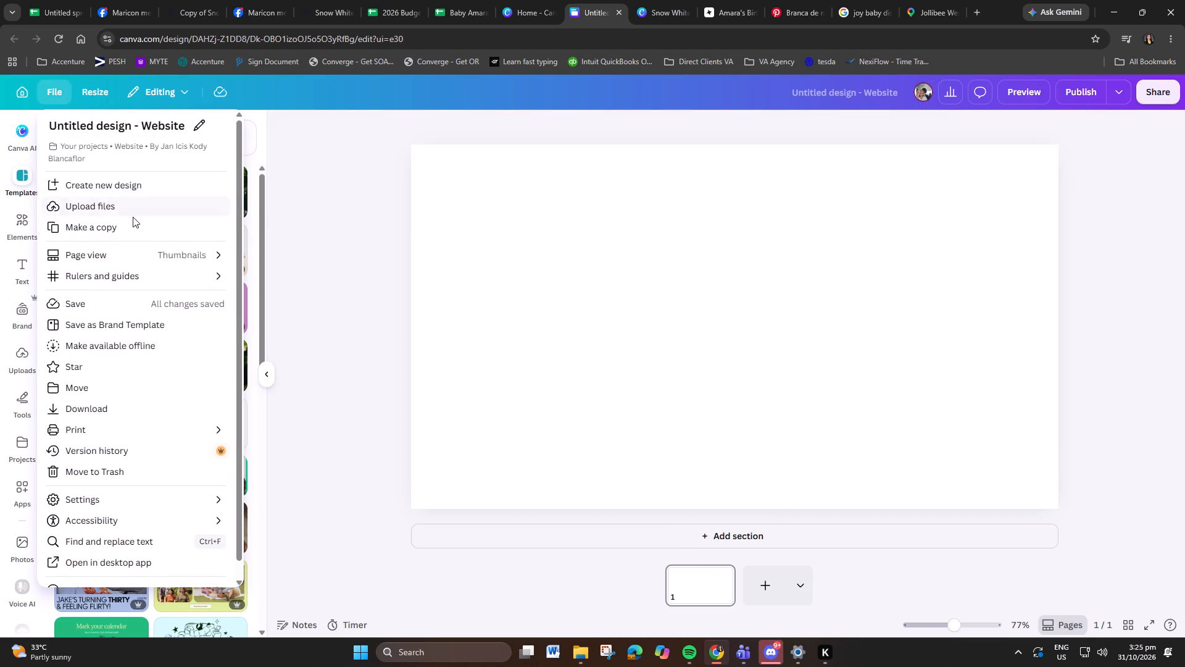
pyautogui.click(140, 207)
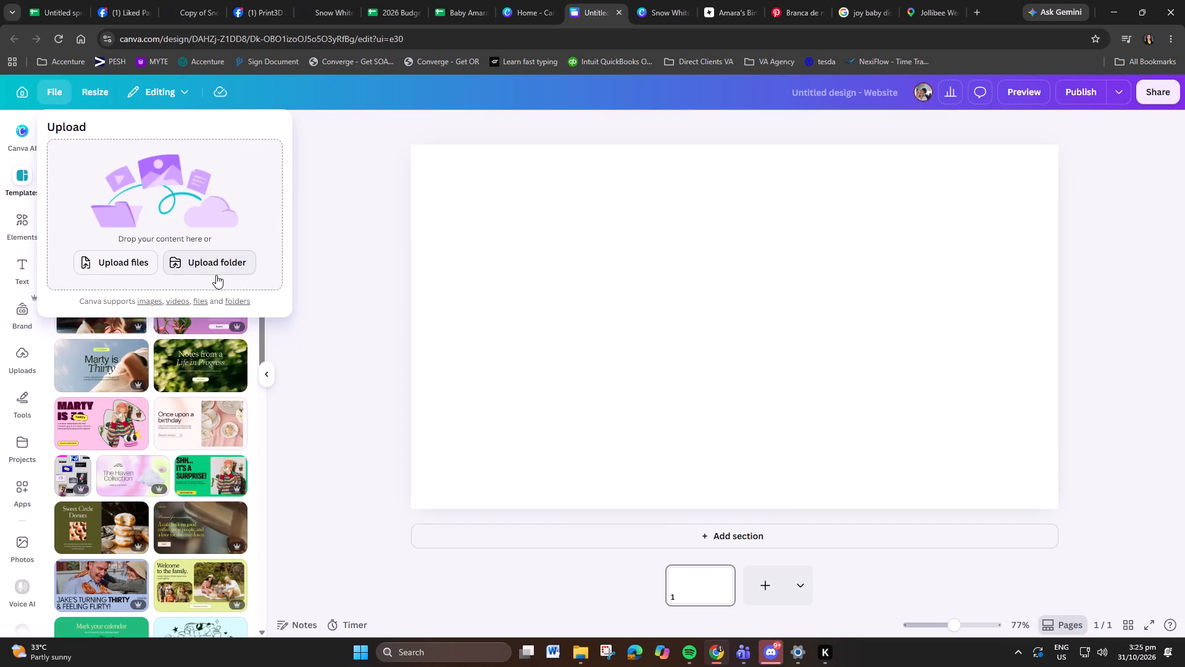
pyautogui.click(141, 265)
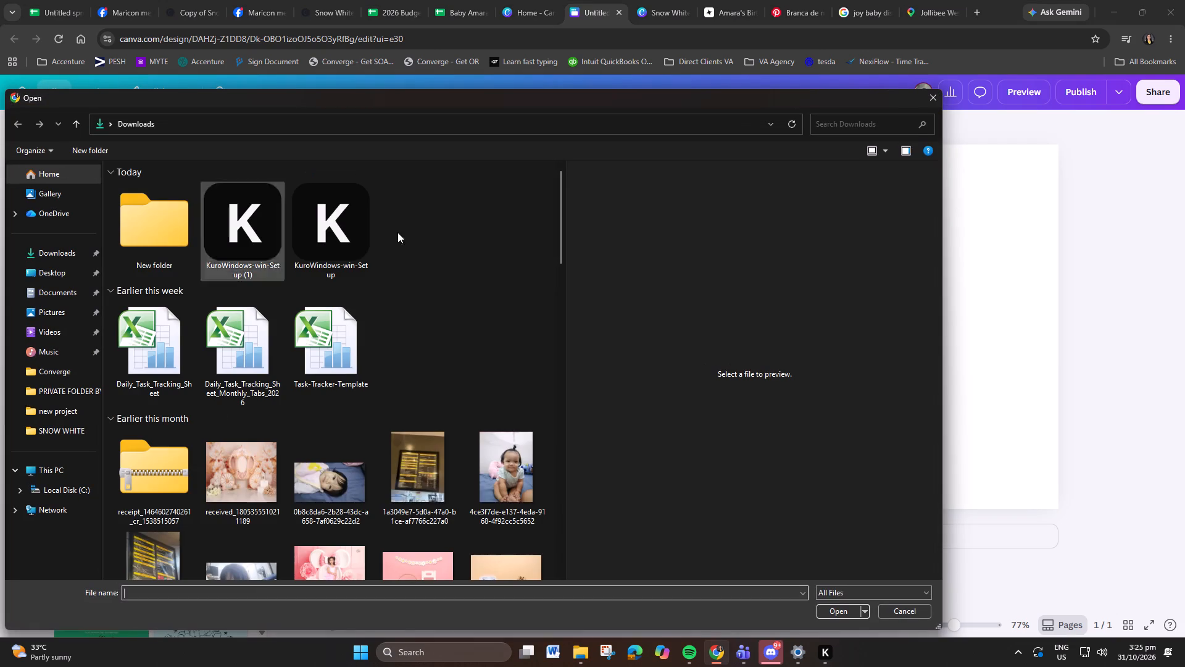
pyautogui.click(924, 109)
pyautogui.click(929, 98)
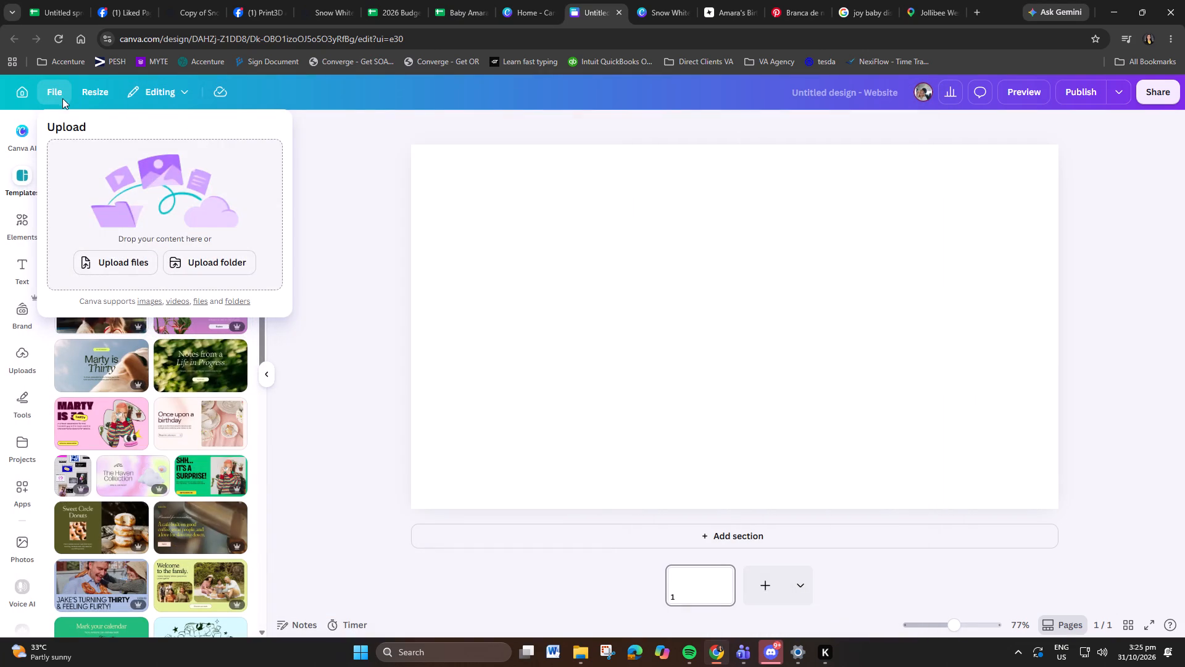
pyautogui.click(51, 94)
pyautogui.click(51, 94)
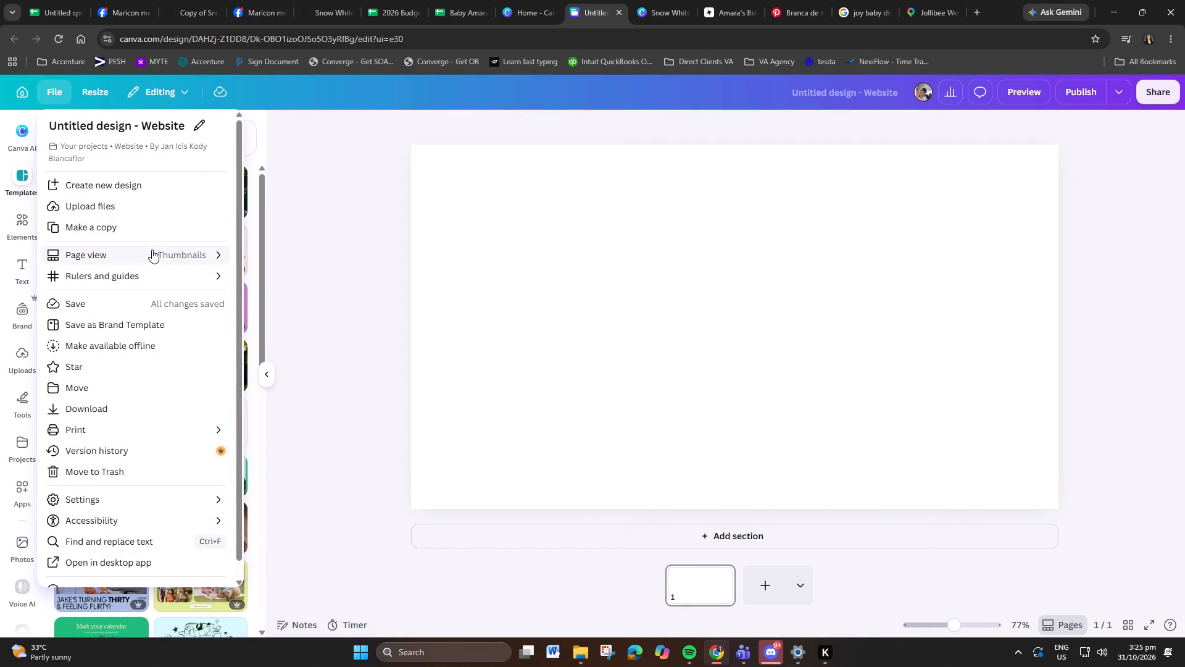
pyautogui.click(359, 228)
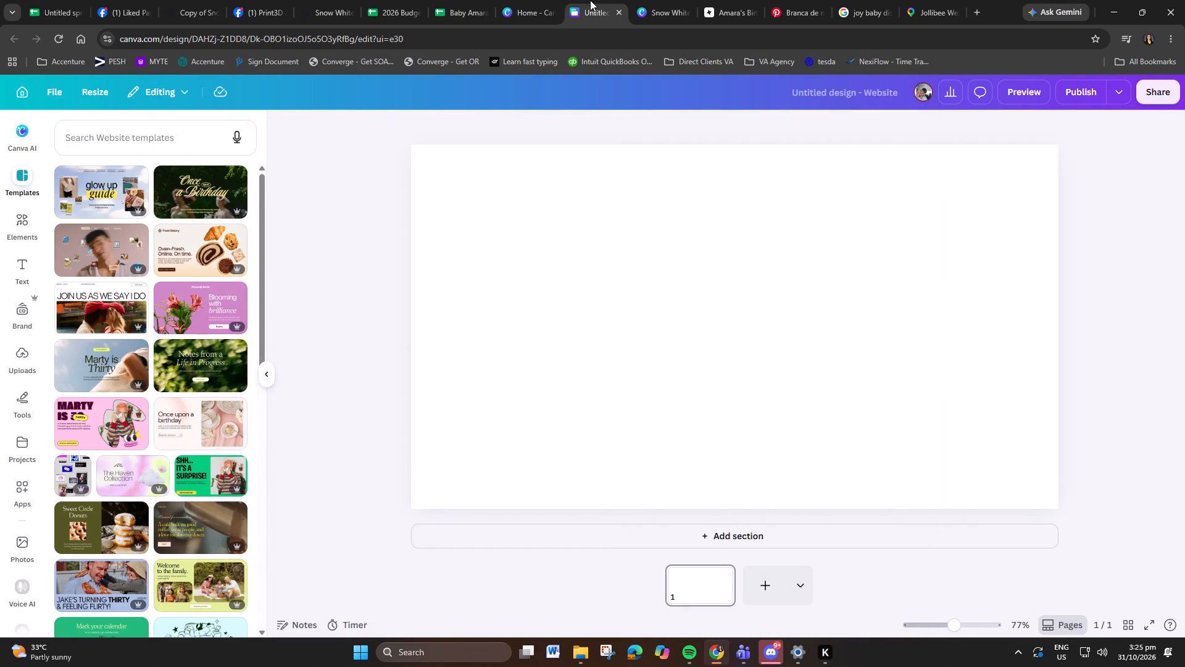
# Download all pages of the original Snow White Theme design from the Canva home page as an MP4 Video.
pyautogui.click(545, 4)
pyautogui.click(1055, 119)
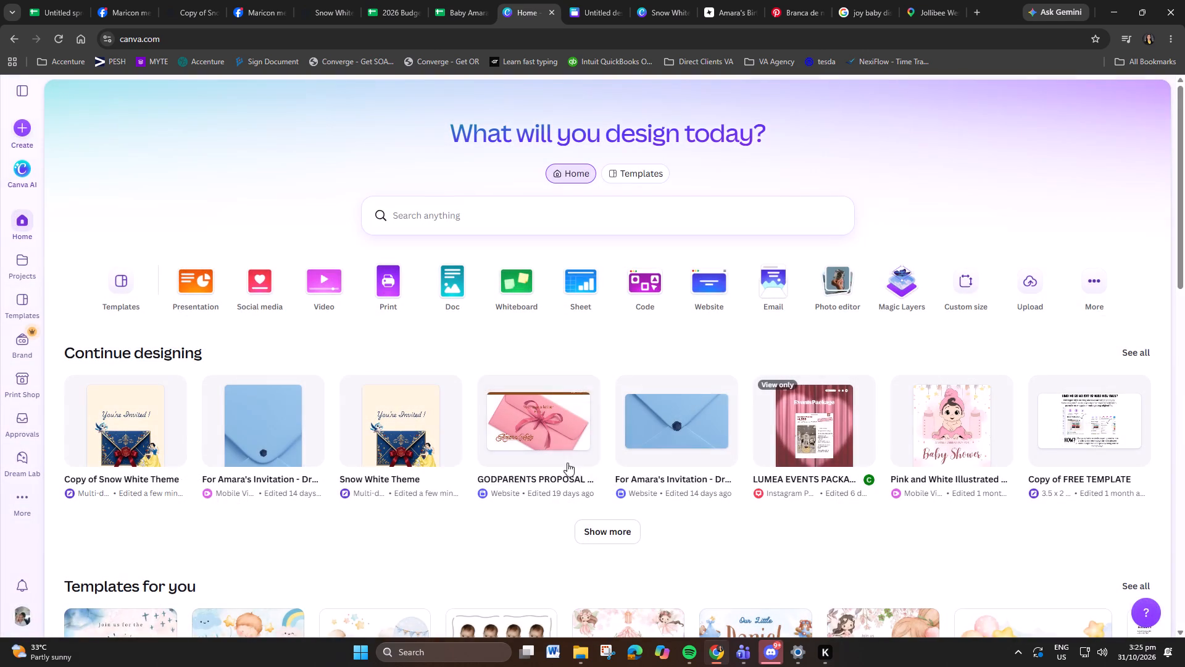
pyautogui.click(446, 392)
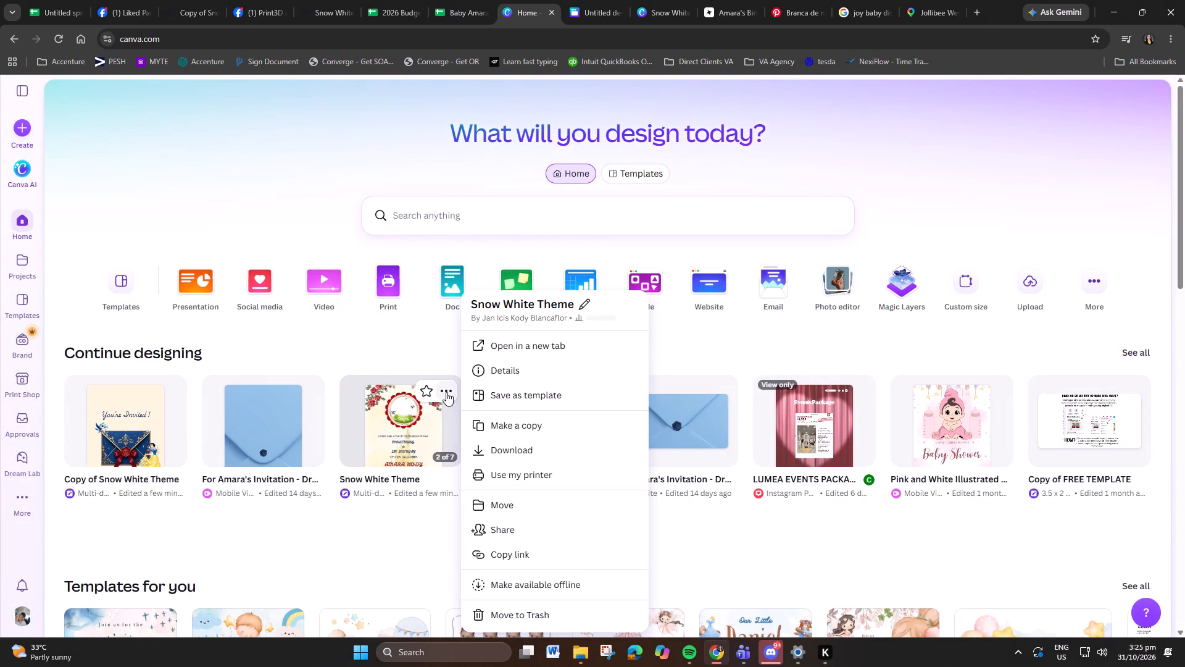
pyautogui.click(554, 453)
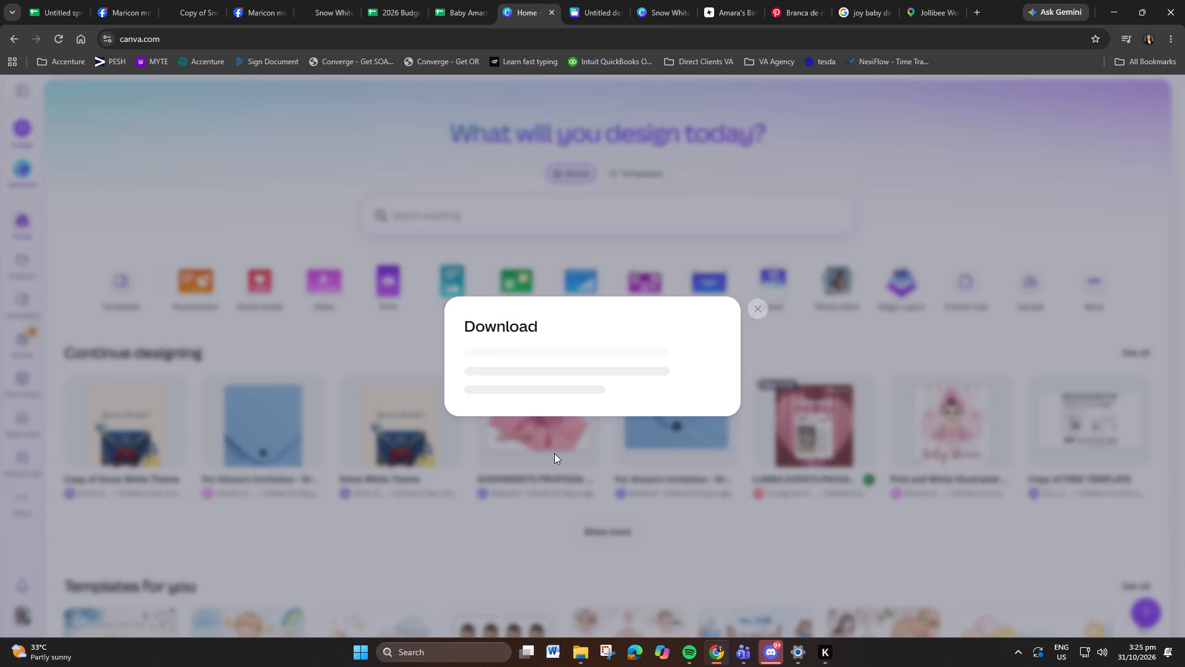
pyautogui.click(680, 324)
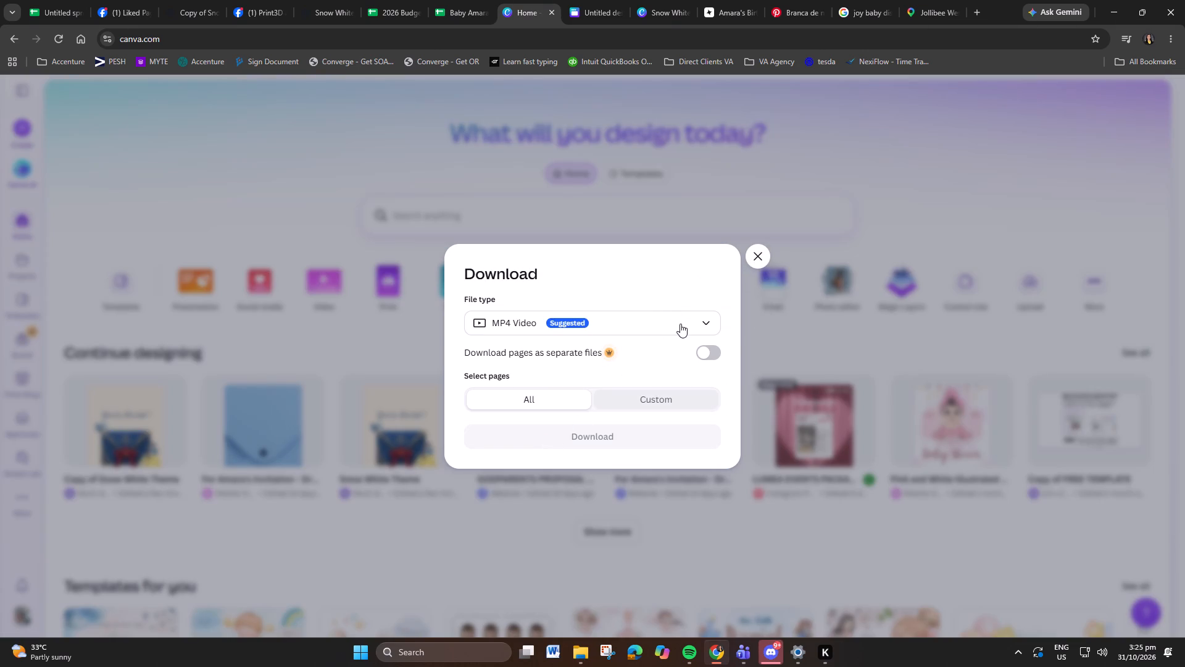
pyautogui.click(694, 324)
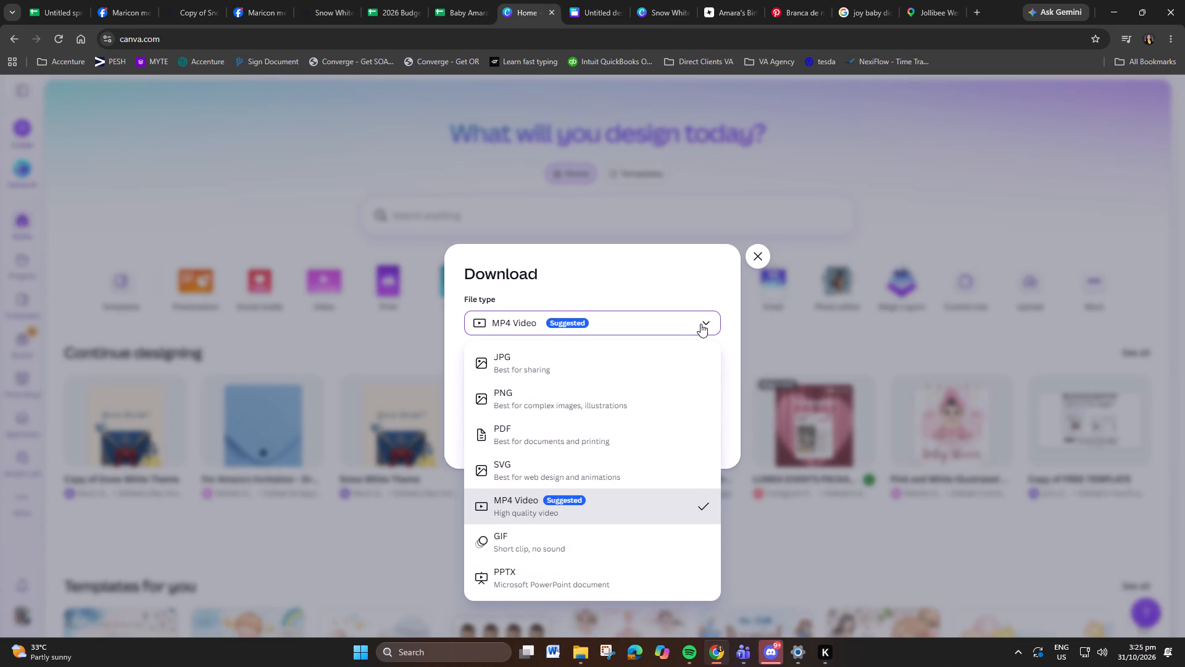
pyautogui.click(701, 324)
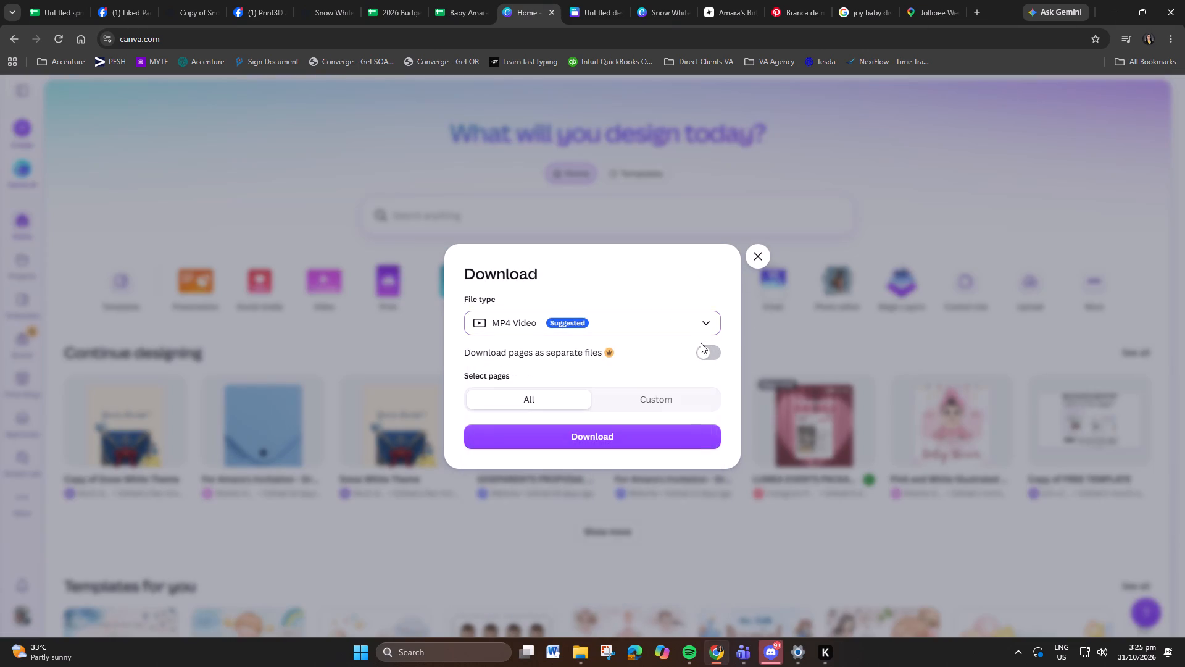
pyautogui.click(683, 428)
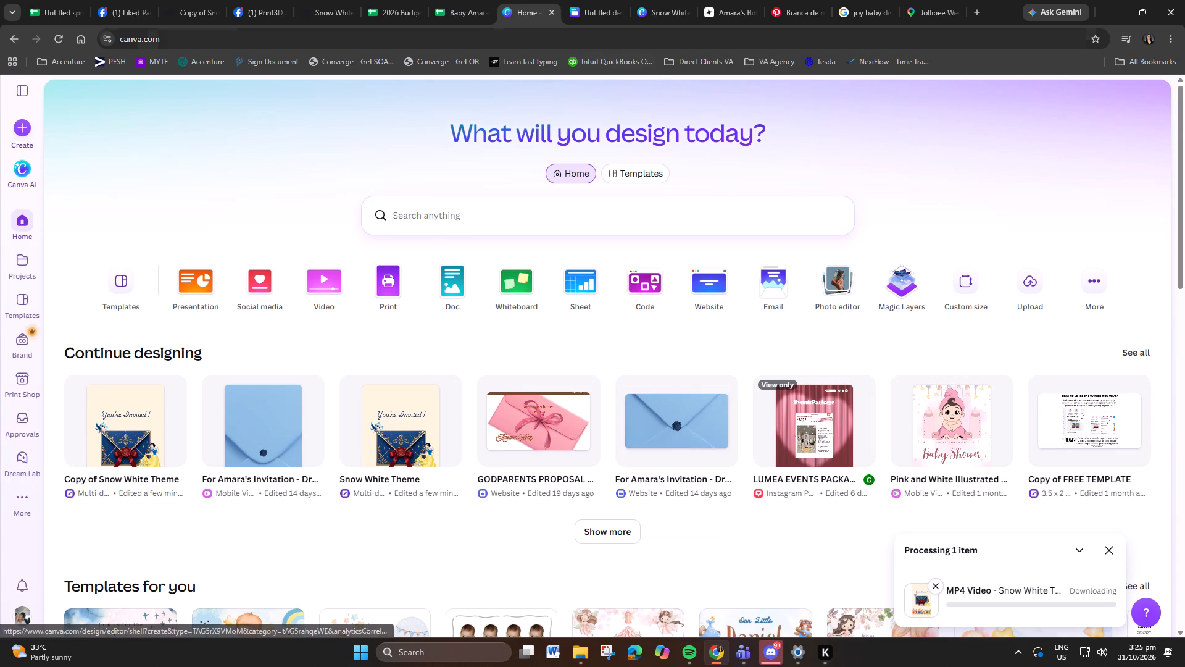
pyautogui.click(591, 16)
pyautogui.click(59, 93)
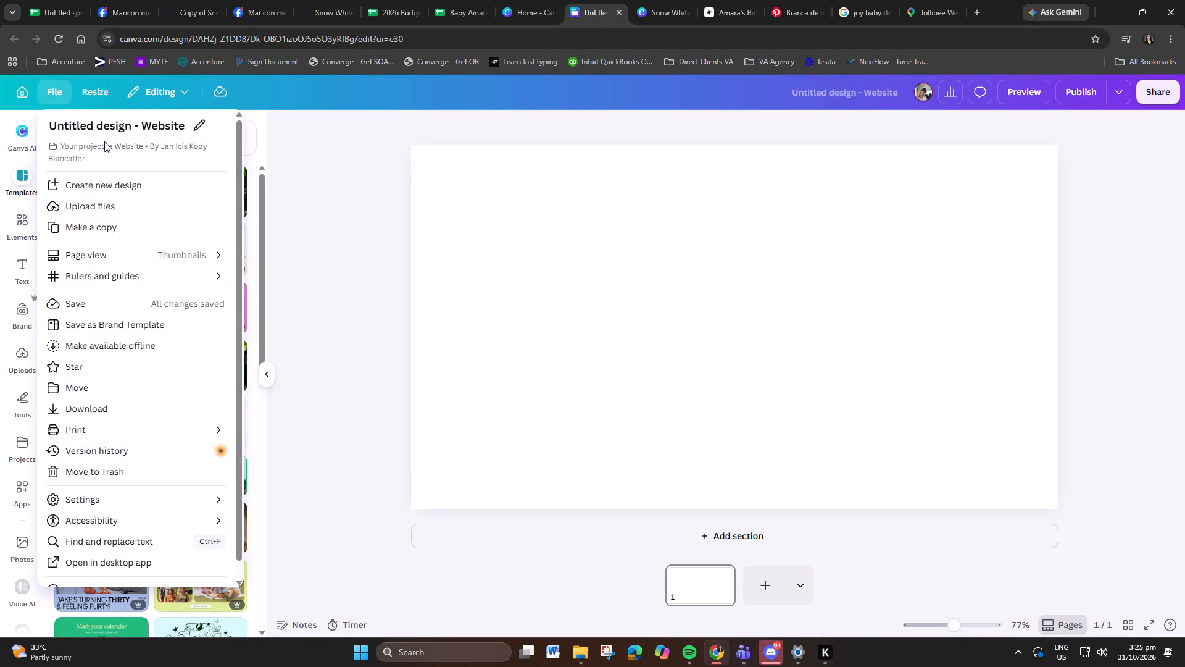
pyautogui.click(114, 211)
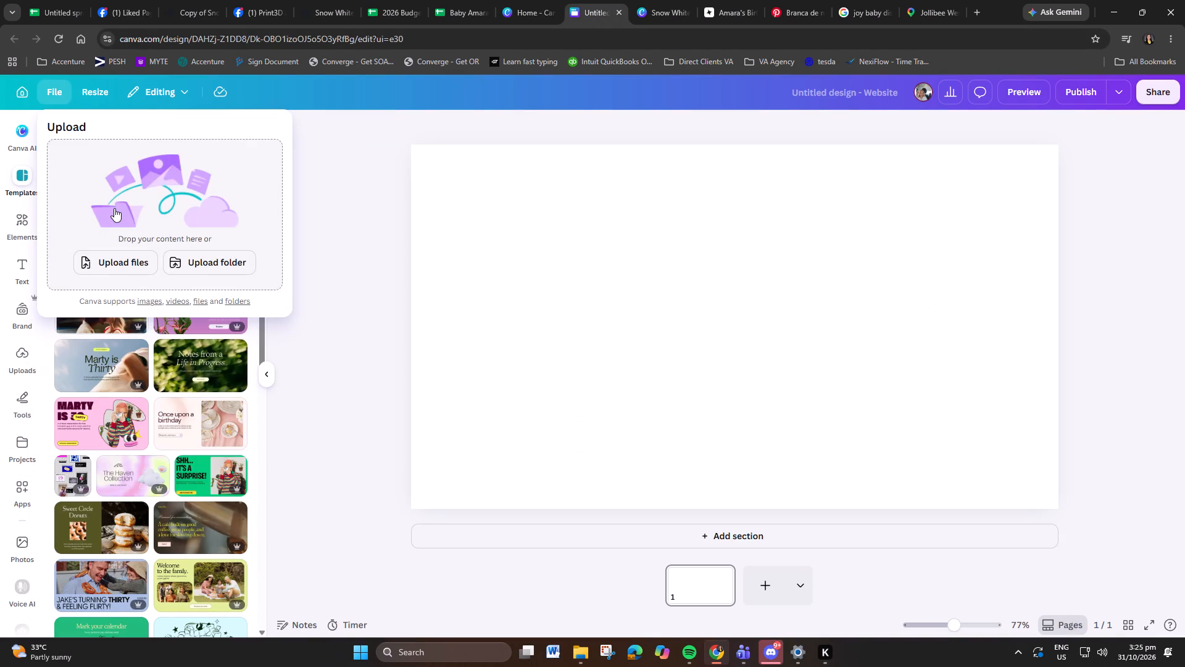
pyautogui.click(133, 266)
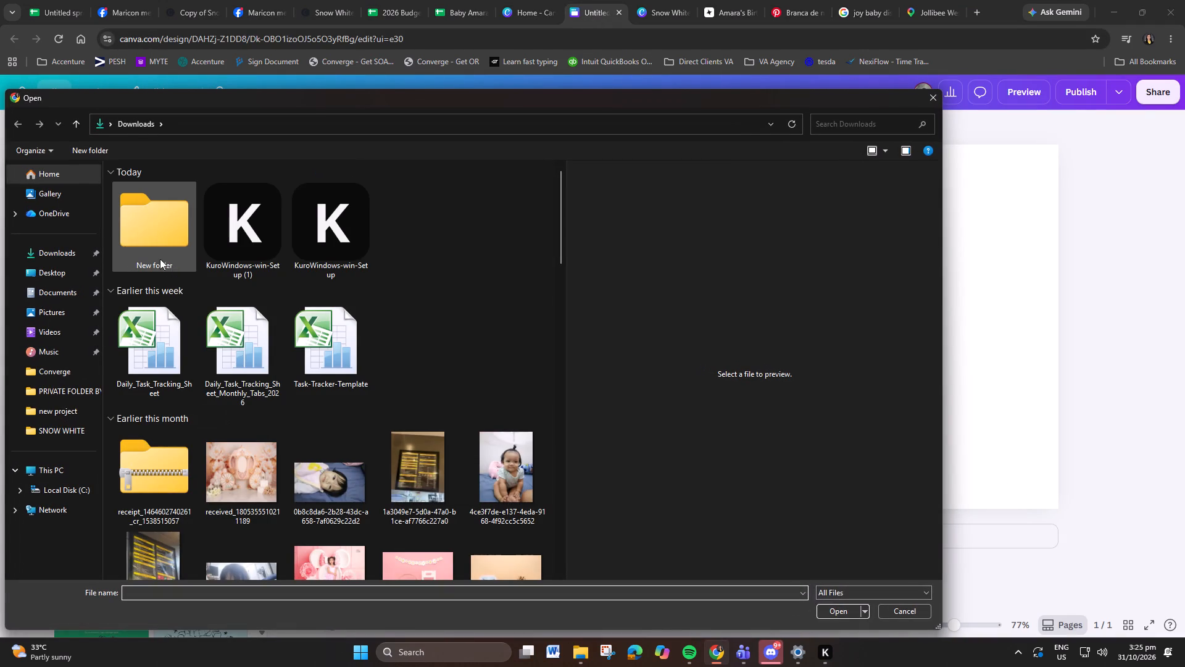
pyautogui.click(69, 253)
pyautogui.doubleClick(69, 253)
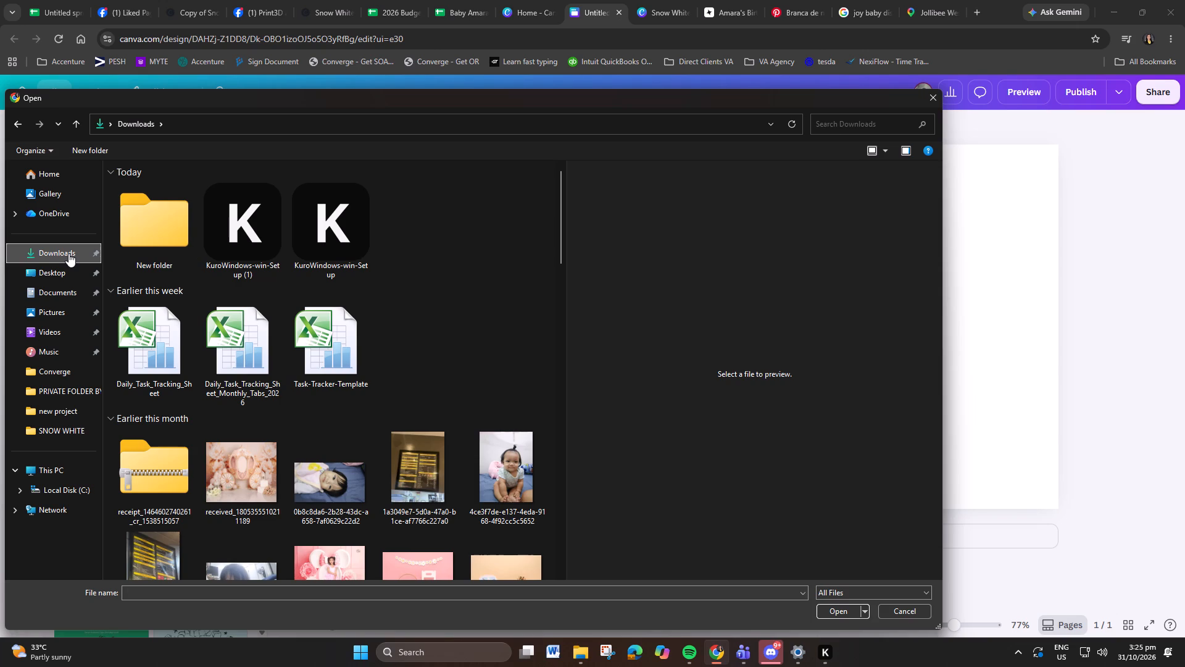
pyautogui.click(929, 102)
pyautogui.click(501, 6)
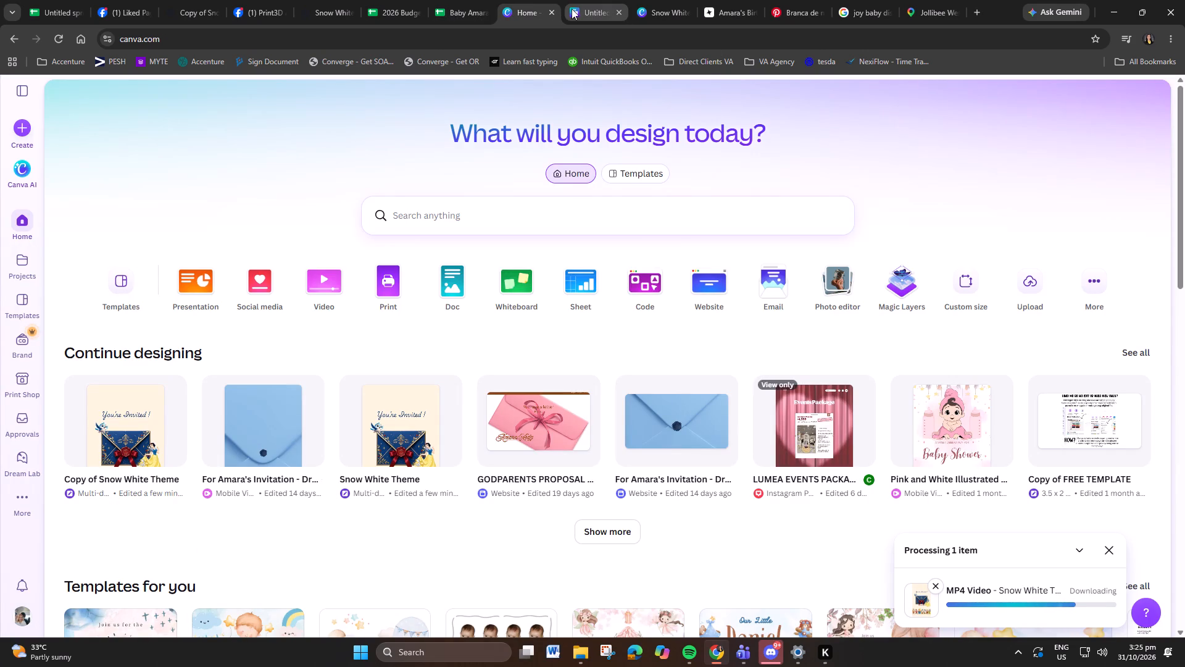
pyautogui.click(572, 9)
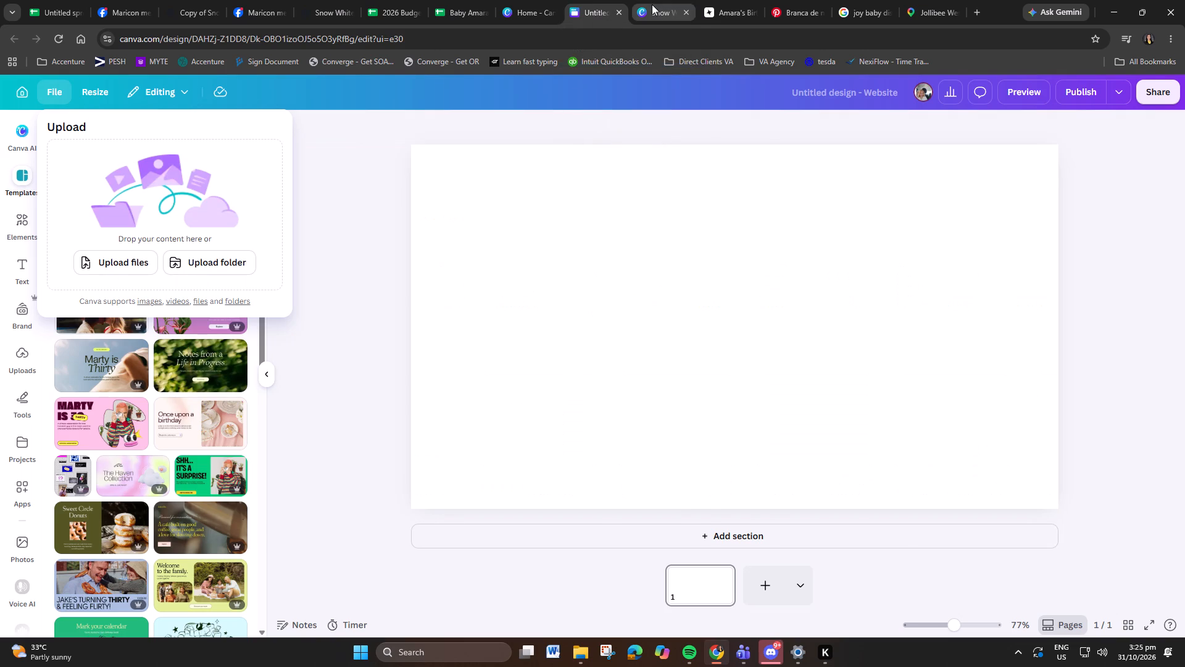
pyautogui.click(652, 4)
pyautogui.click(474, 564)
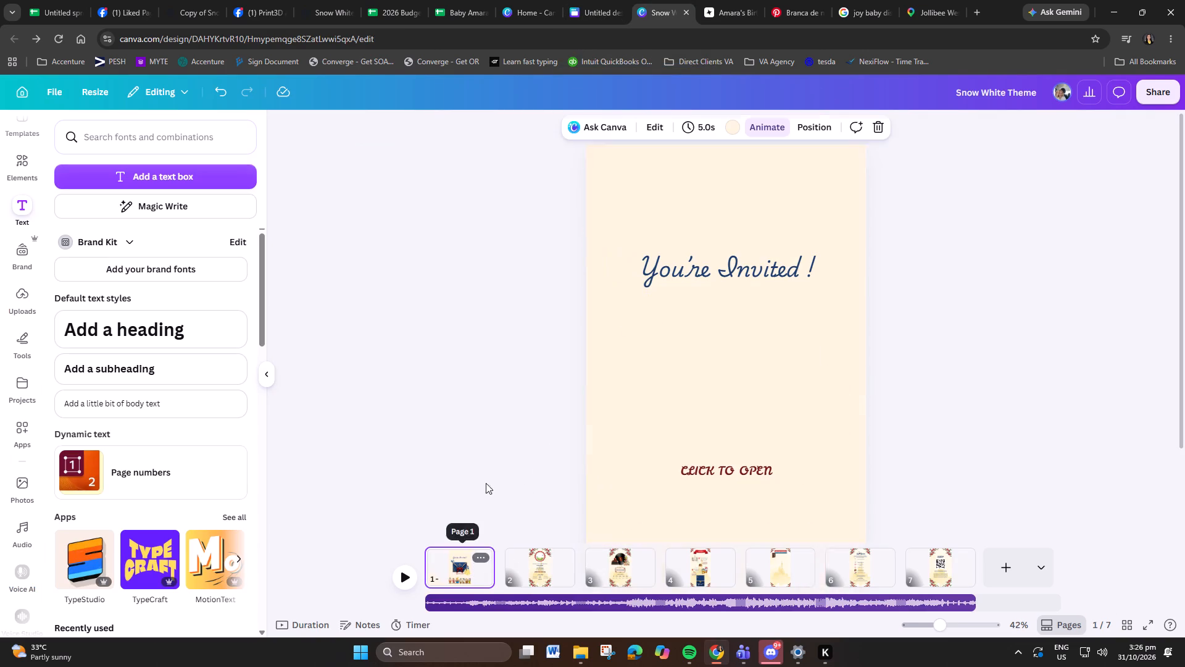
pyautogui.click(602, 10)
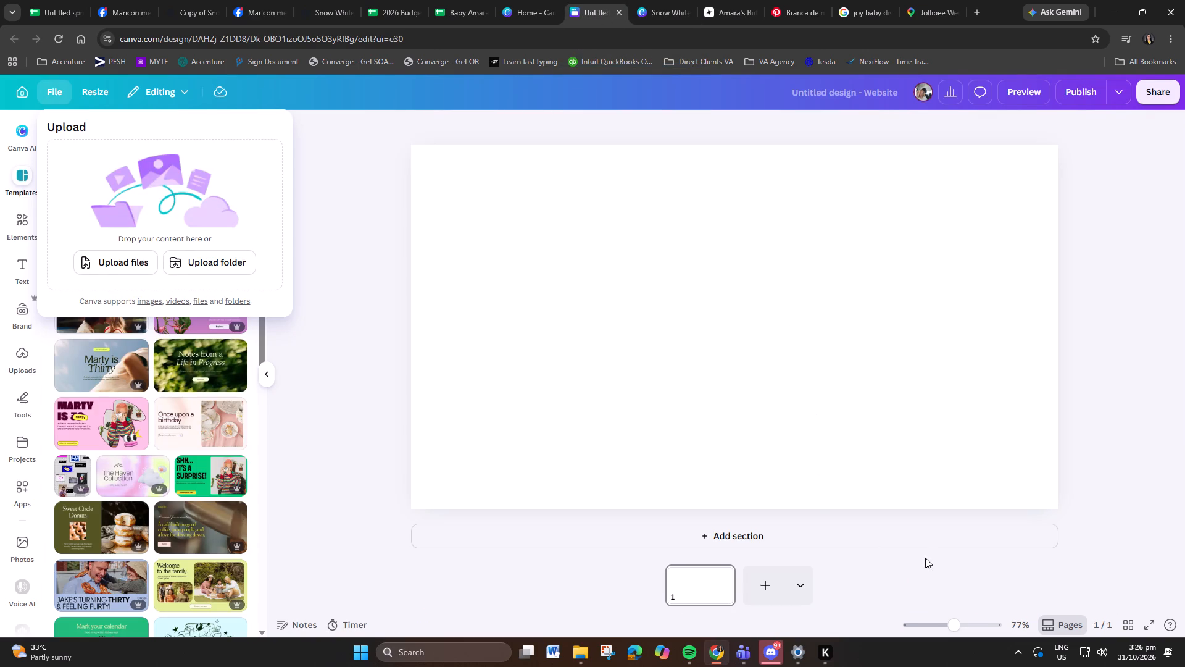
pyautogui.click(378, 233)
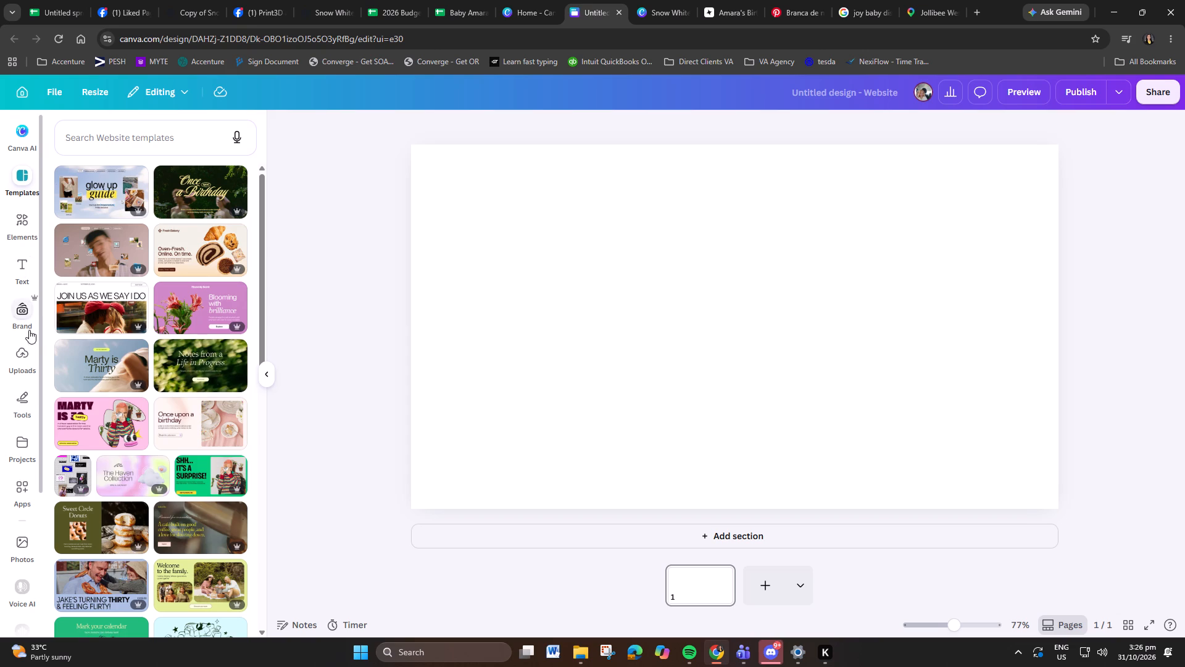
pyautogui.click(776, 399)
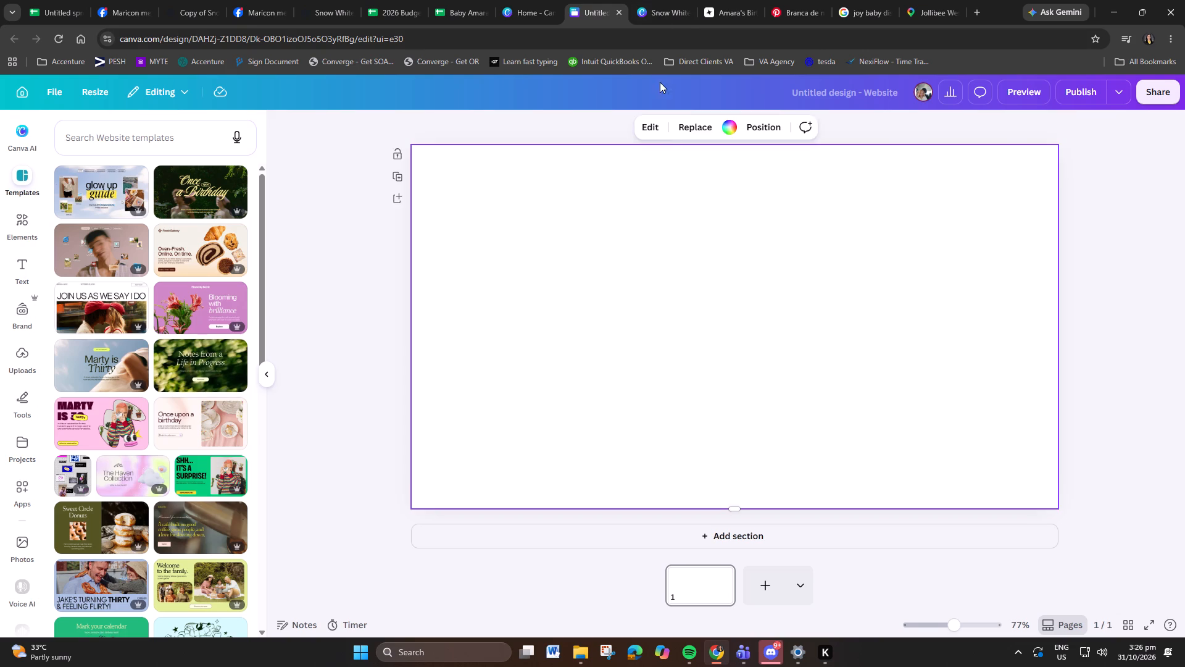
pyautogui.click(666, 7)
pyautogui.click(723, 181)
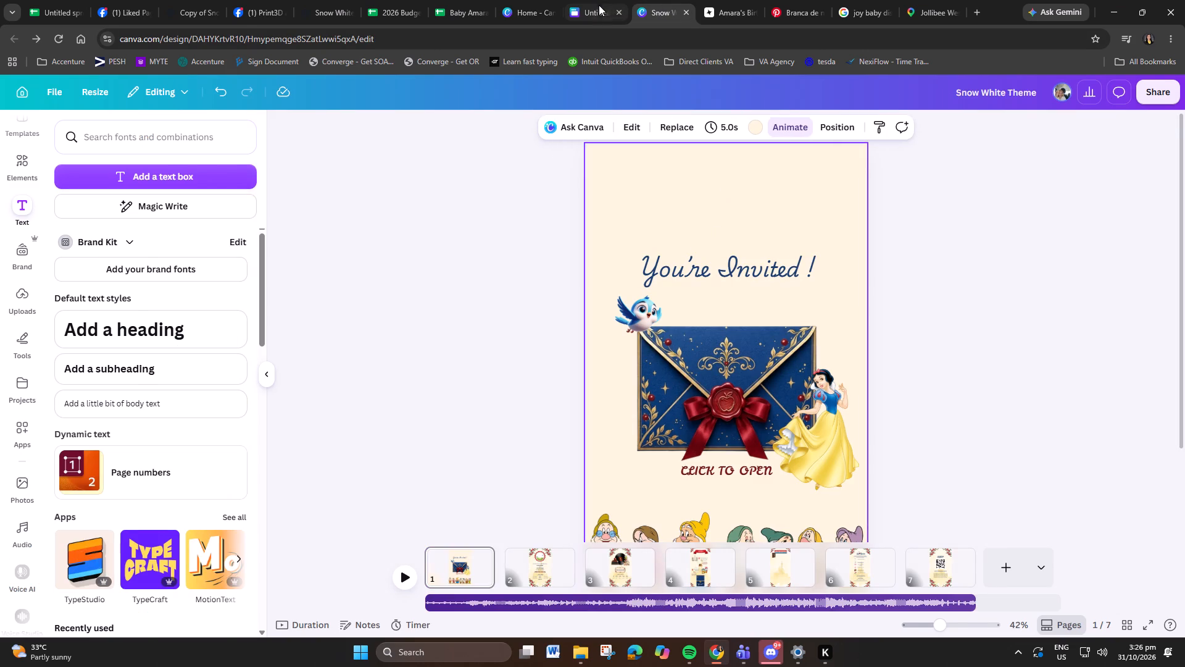
# Add the uploaded yellow watercolor castle image to the blank website page and set it as the page background.
pyautogui.click(599, 0)
pyautogui.click(29, 237)
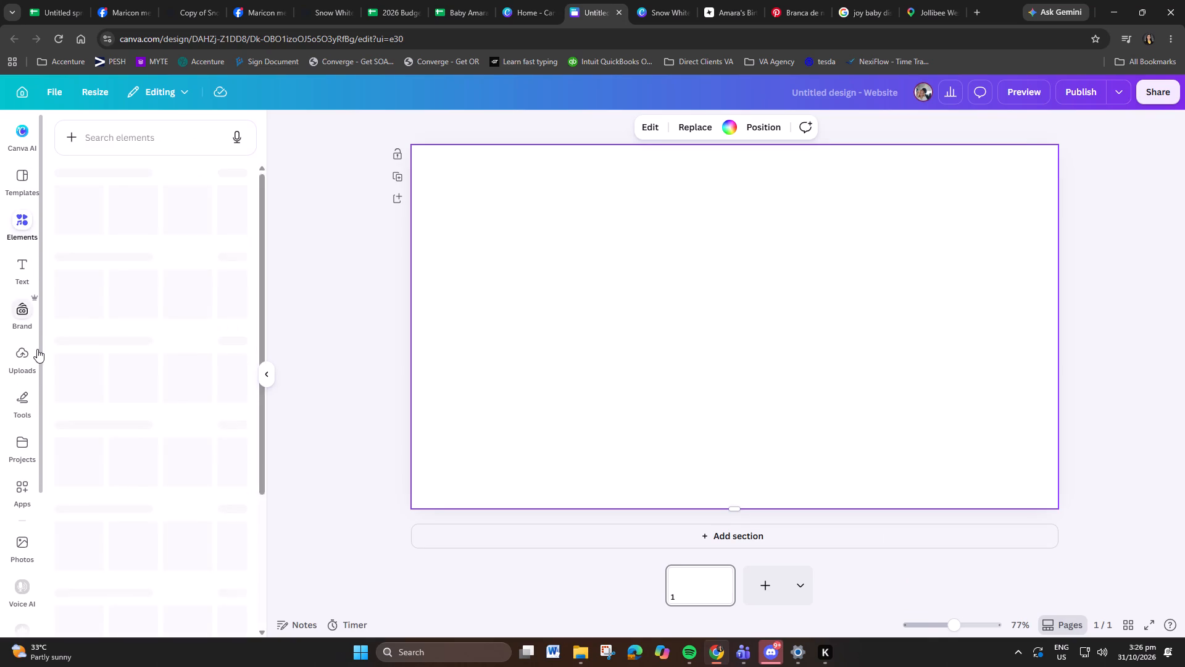
pyautogui.click(18, 362)
pyautogui.scroll(-3, 141, 430)
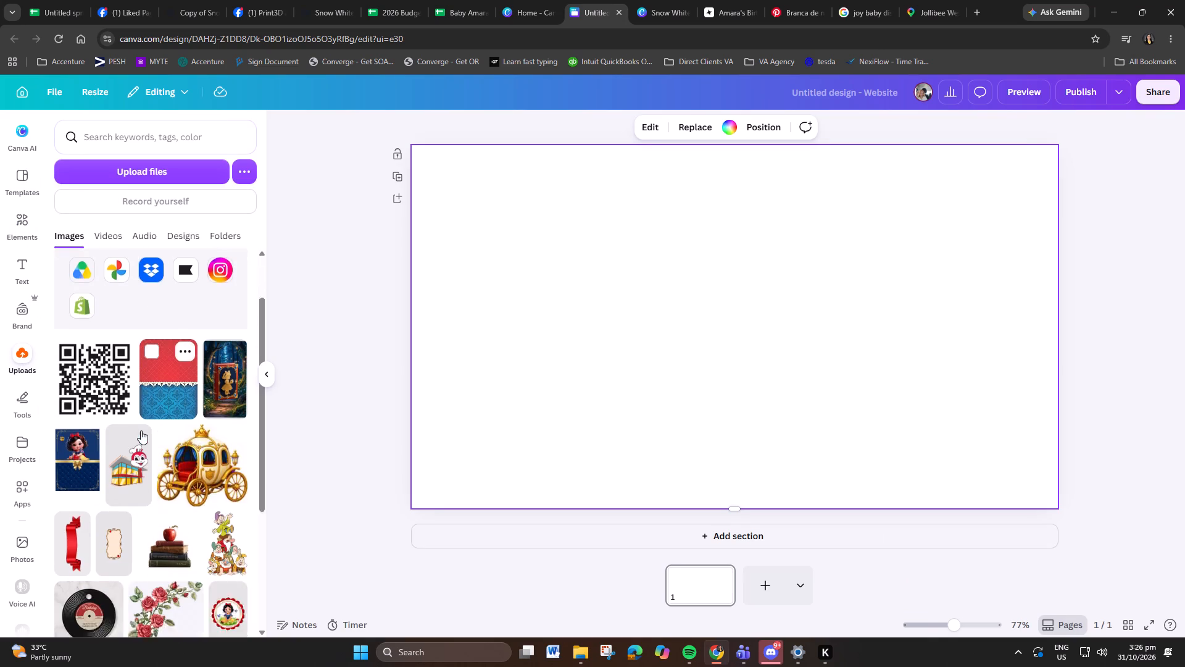
pyautogui.scroll(-3, 192, 485)
pyautogui.click(68, 469)
pyautogui.click(77, 478)
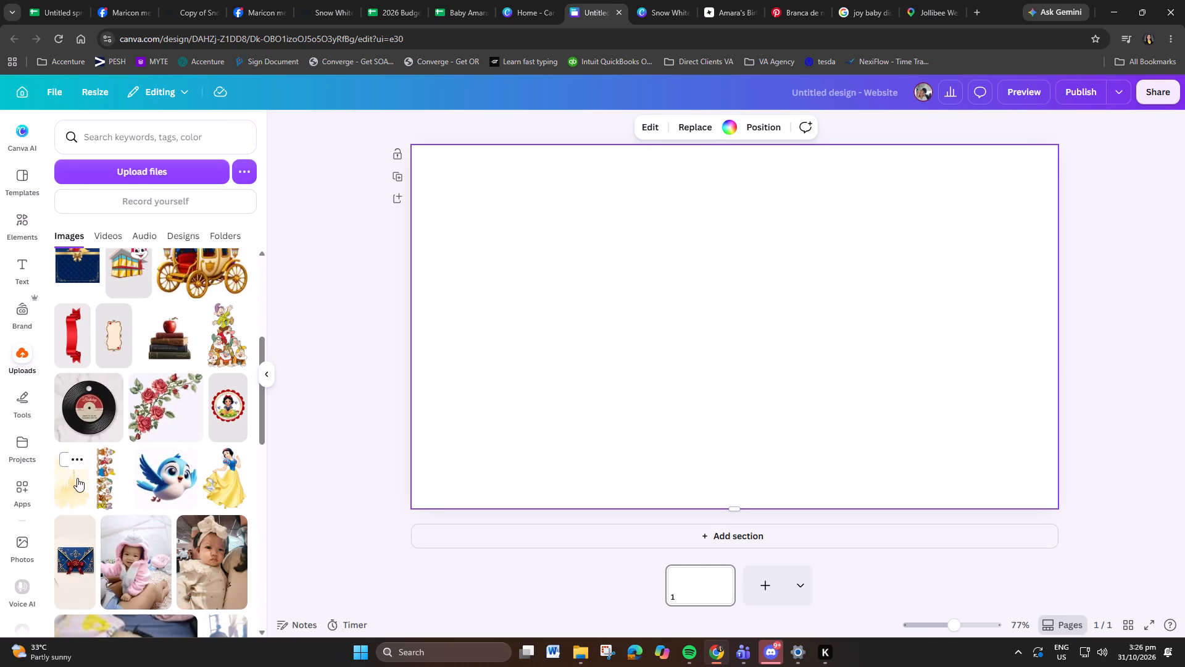
pyautogui.rightClick(743, 332)
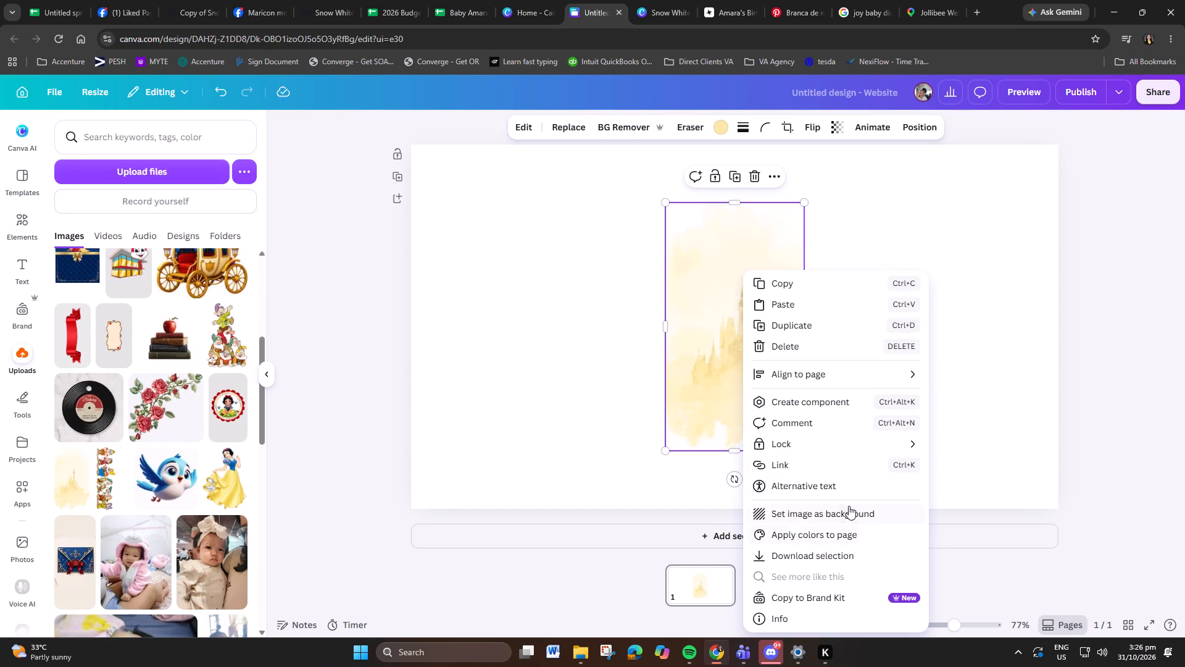
pyautogui.click(850, 517)
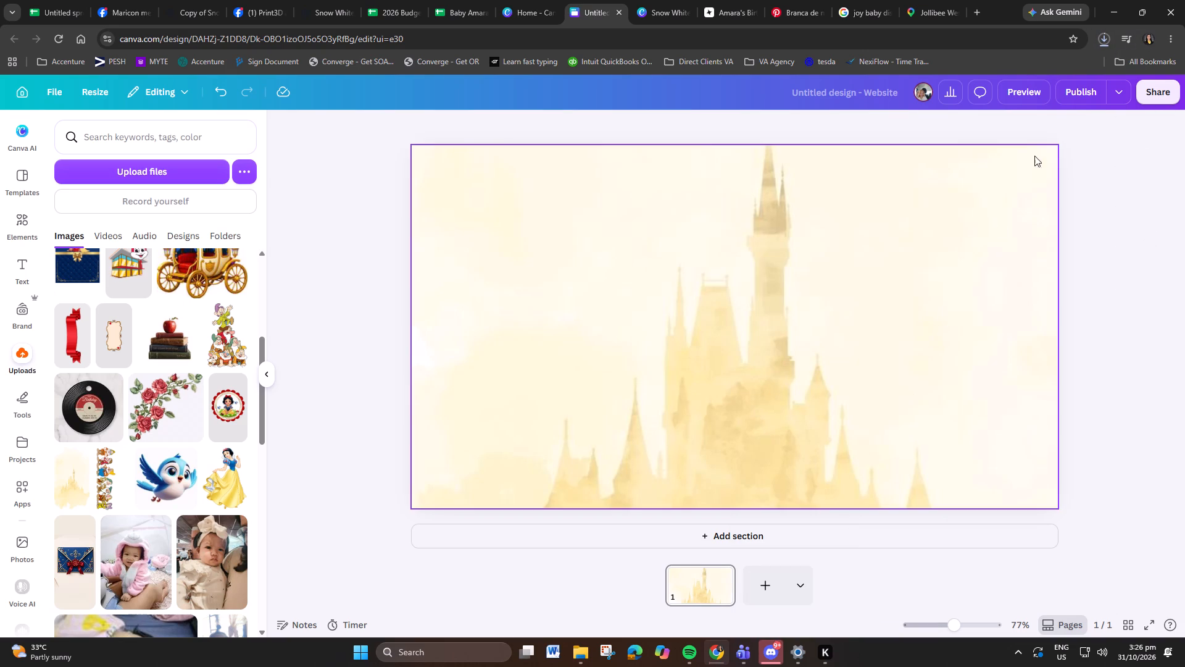
# Check the Snow White Theme.zip download and open the archive from the Downloads folder.
pyautogui.click(1108, 31)
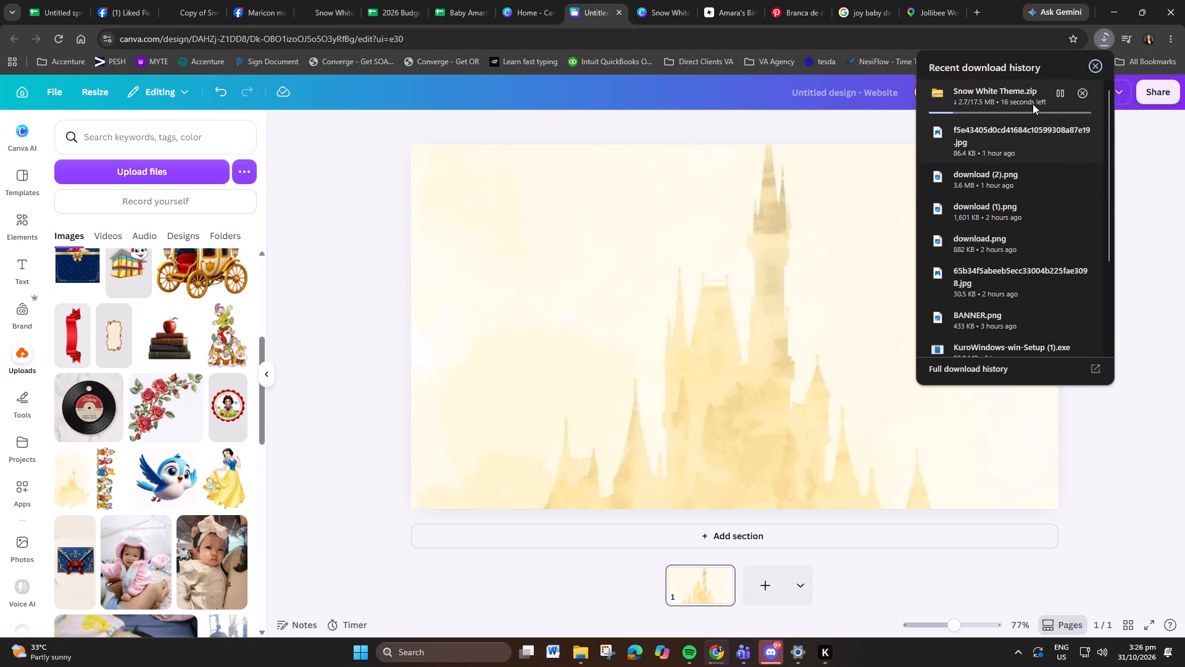
pyautogui.click(955, 104)
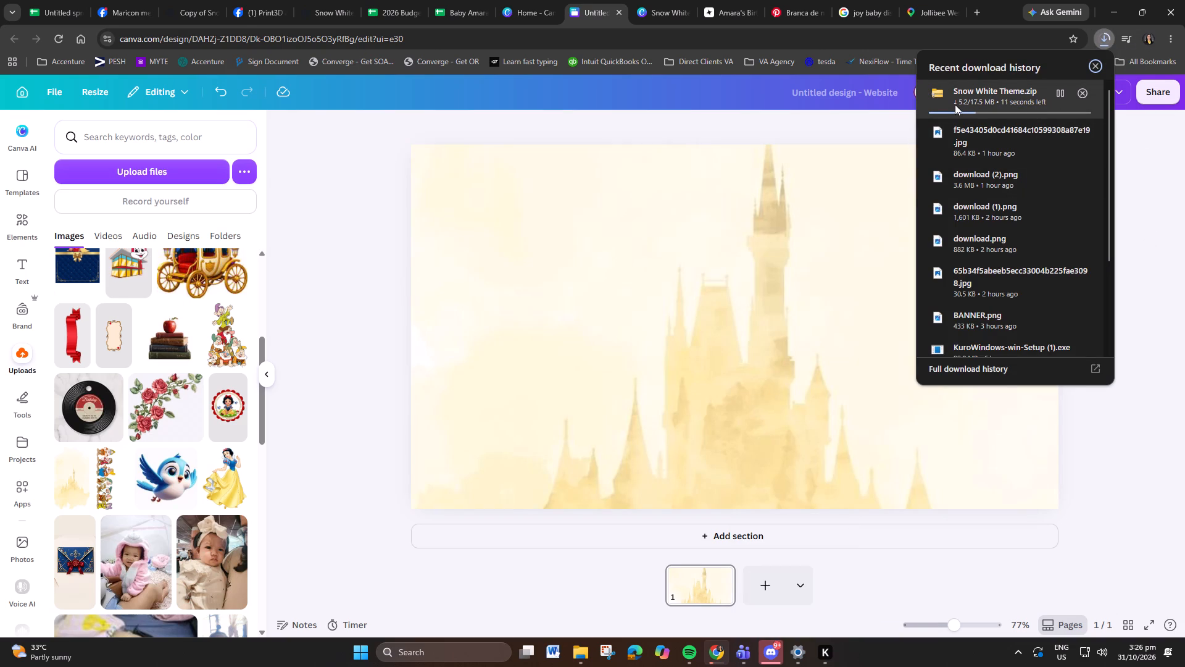
pyautogui.doubleClick(955, 104)
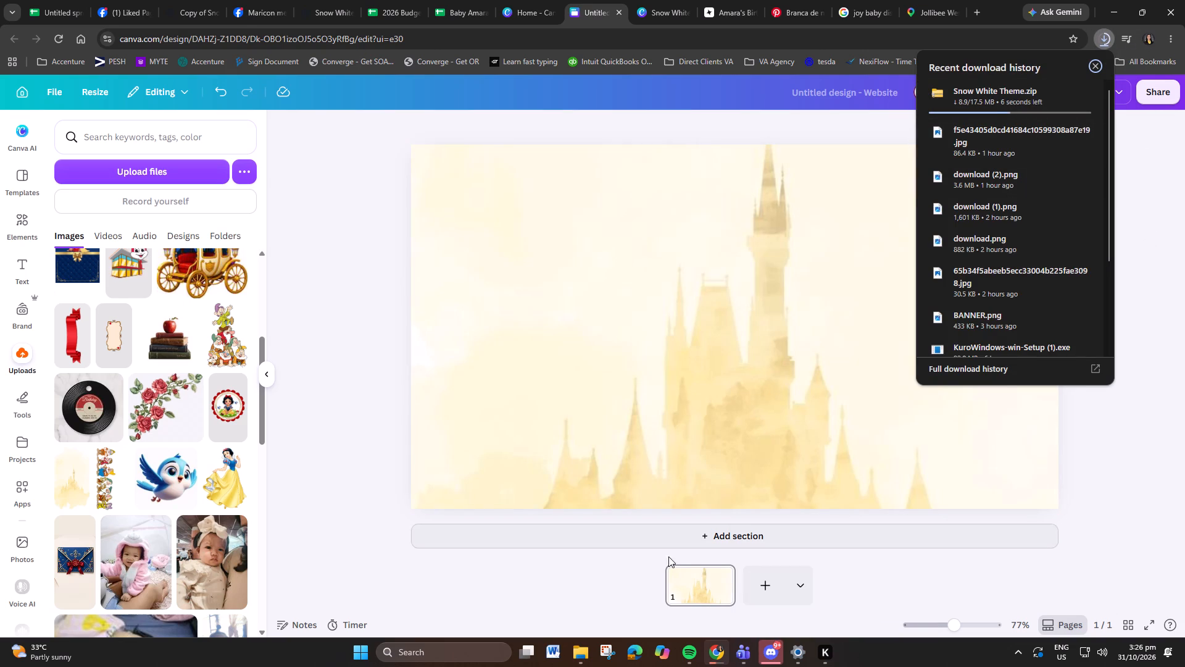
pyautogui.click(580, 659)
pyautogui.click(399, 300)
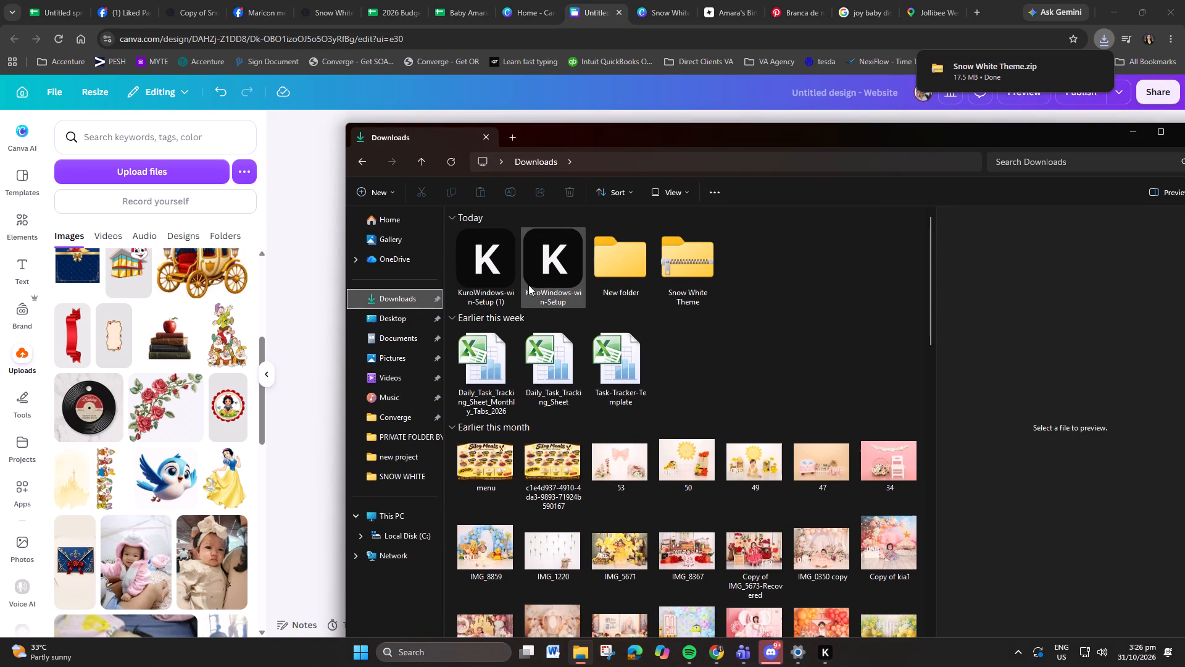
pyautogui.doubleClick(691, 278)
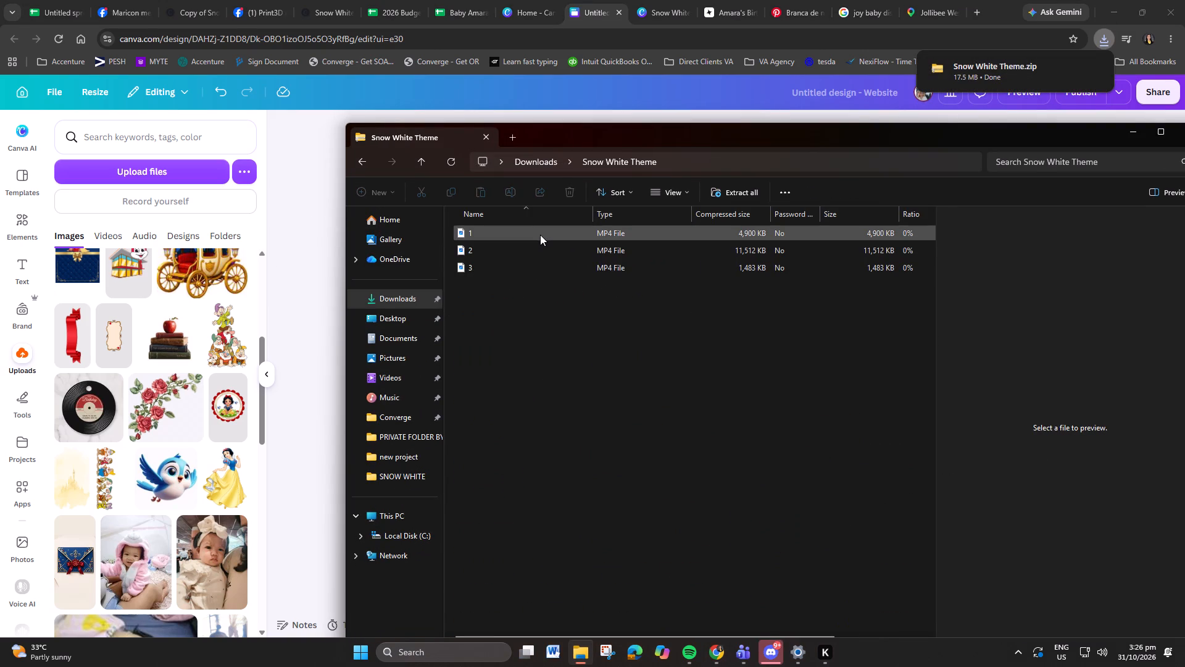
# Play exported videos 1 and 2 from the archive, skipping through their scenes to check them, and close each one.
pyautogui.doubleClick(540, 234)
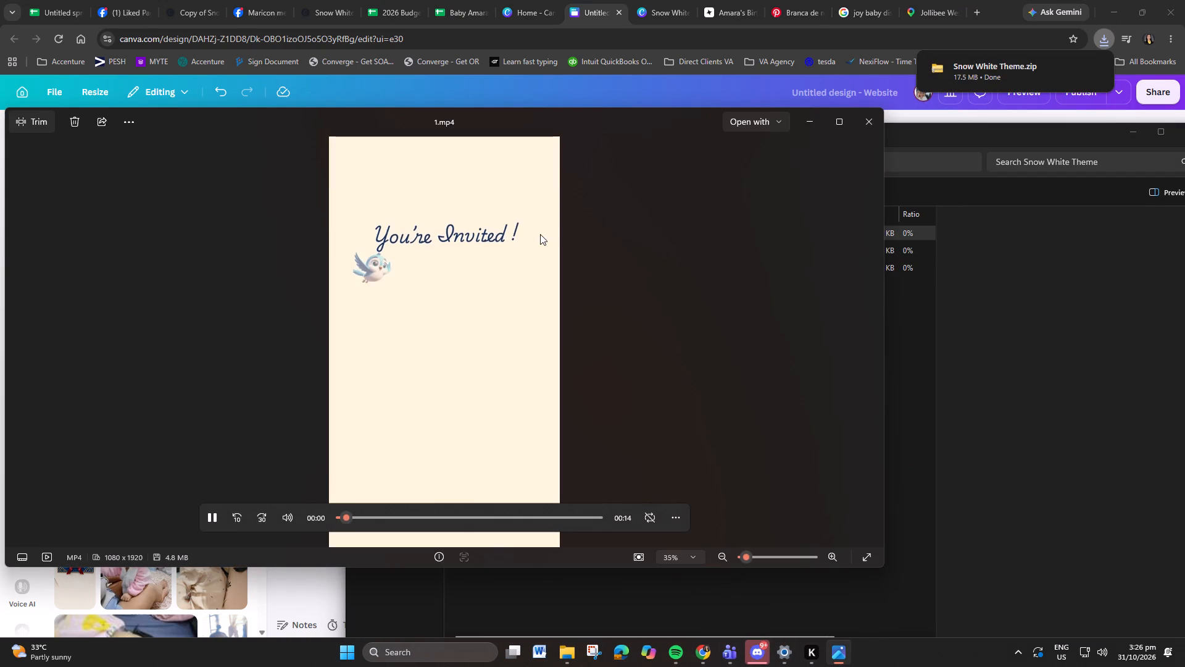
pyautogui.click(452, 519)
pyautogui.click(503, 518)
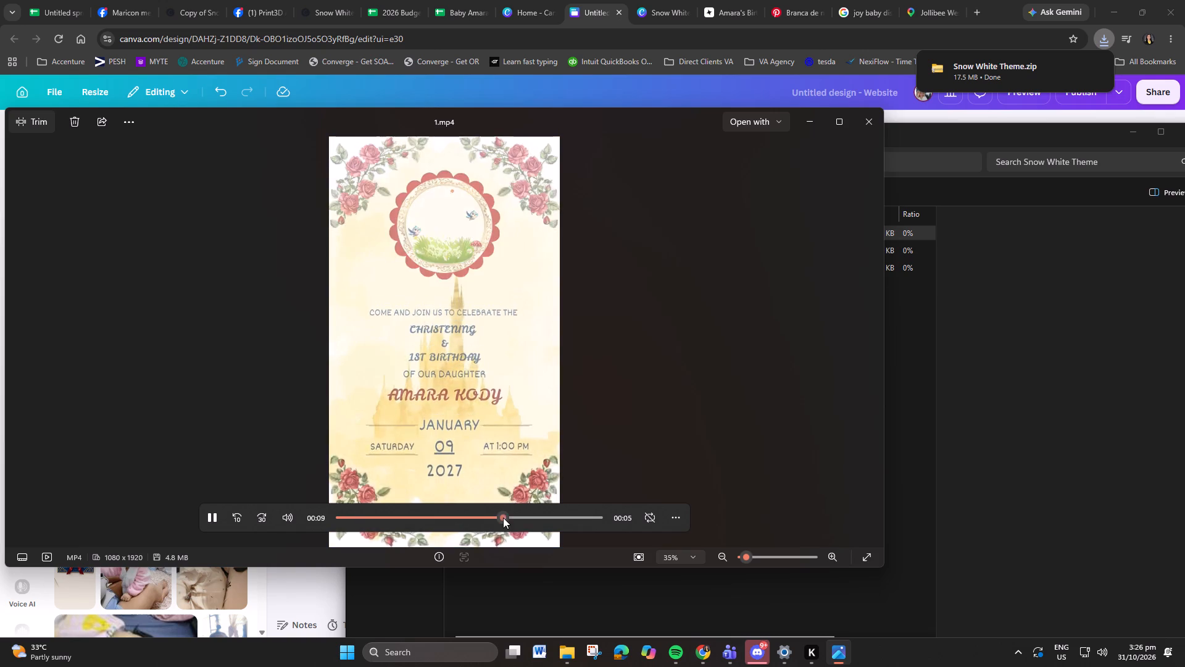
pyautogui.click(557, 520)
pyautogui.click(575, 518)
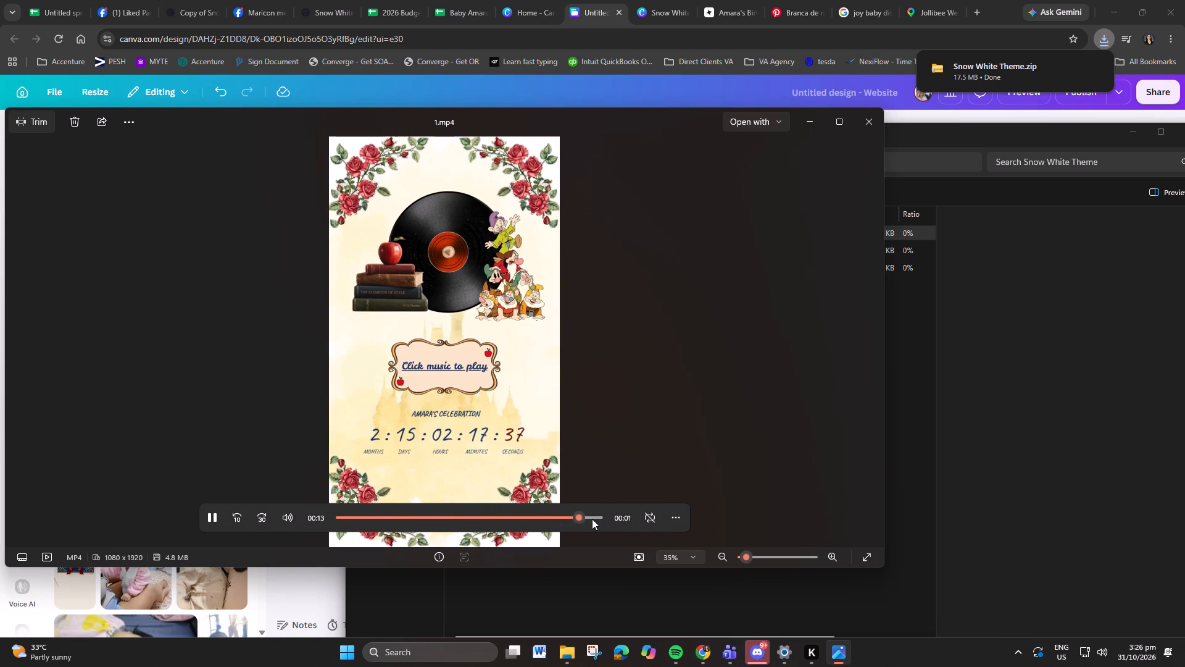
pyautogui.click(592, 519)
pyautogui.click(875, 120)
pyautogui.doubleClick(636, 253)
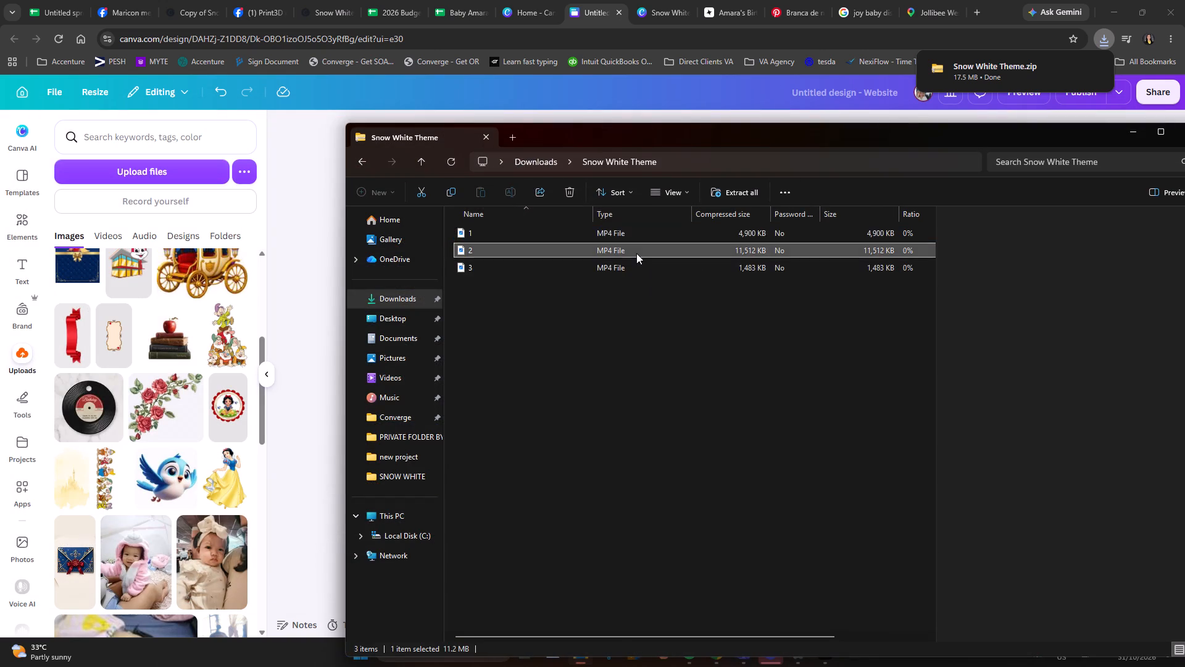
pyautogui.click(451, 518)
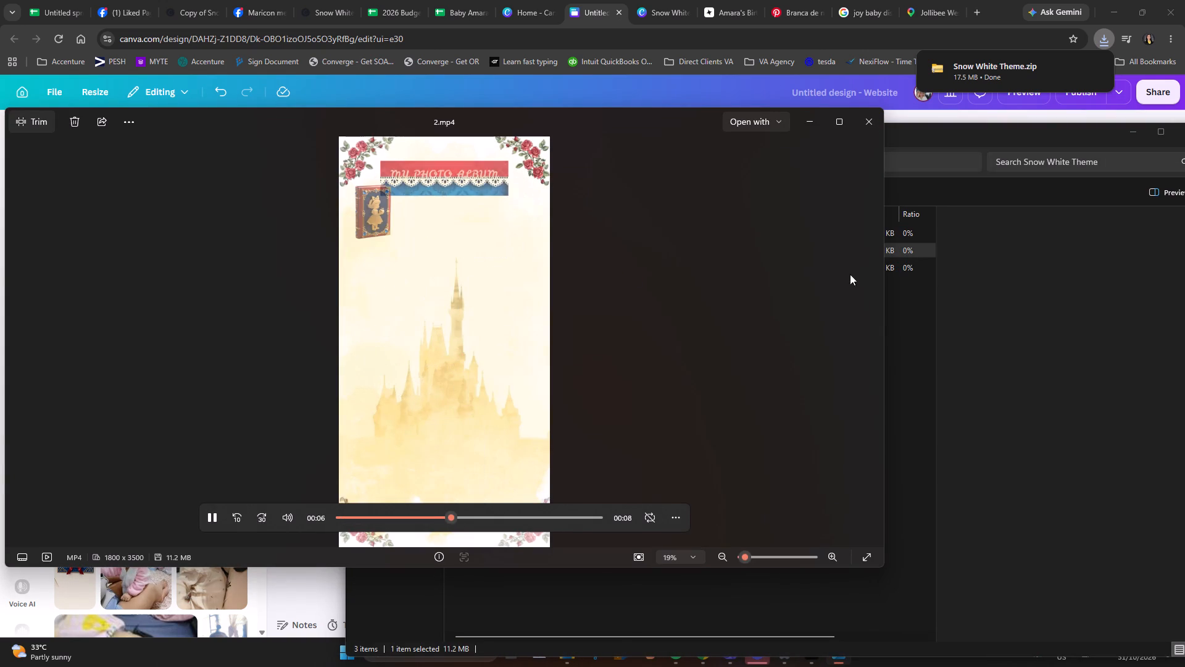
pyautogui.click(875, 124)
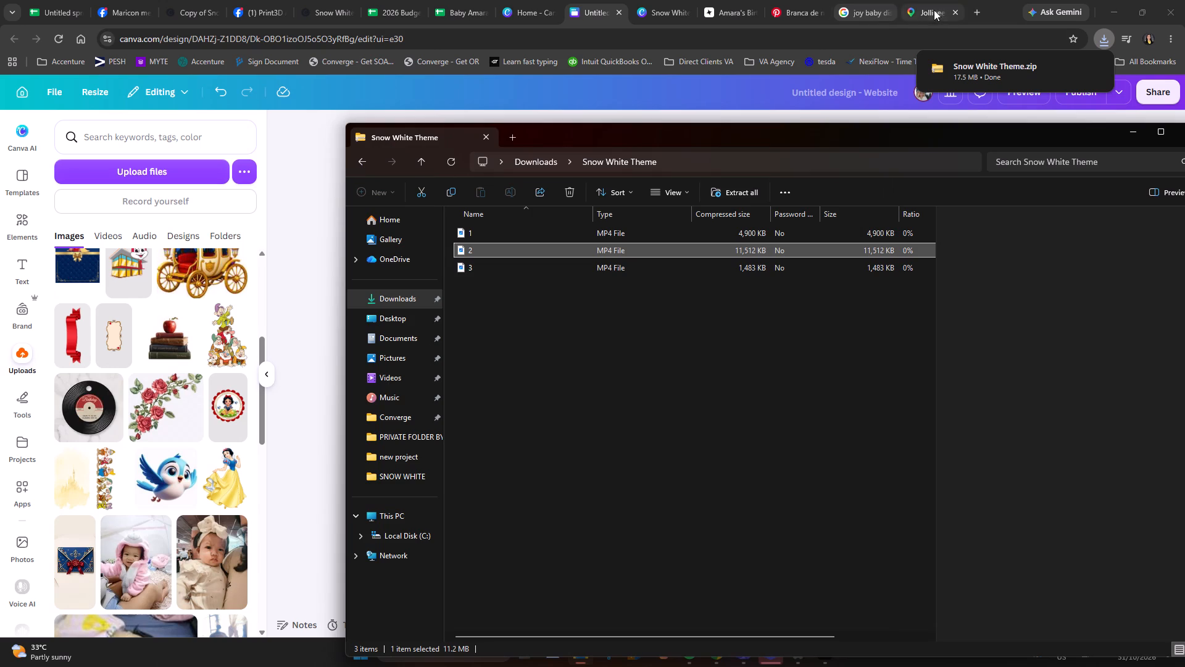
# On page 3 of the Snow White Theme design, remove the link to page 4 from the decorative frame around "Click music to play".
pyautogui.click(662, 14)
pyautogui.click(701, 579)
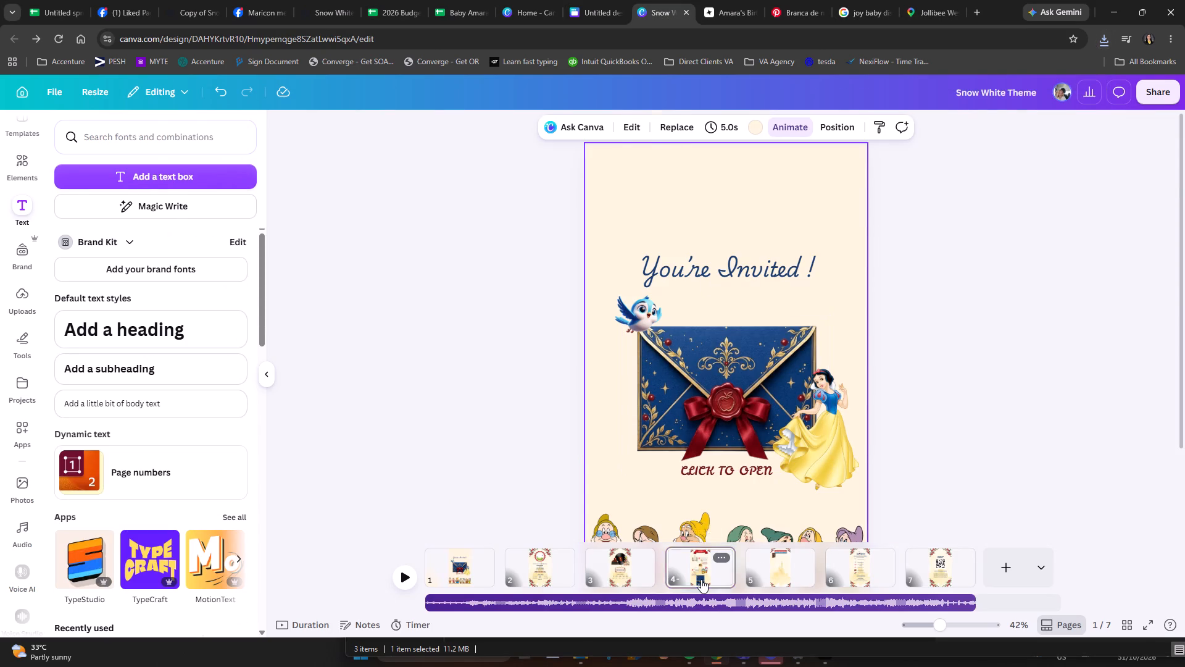
pyautogui.click(630, 570)
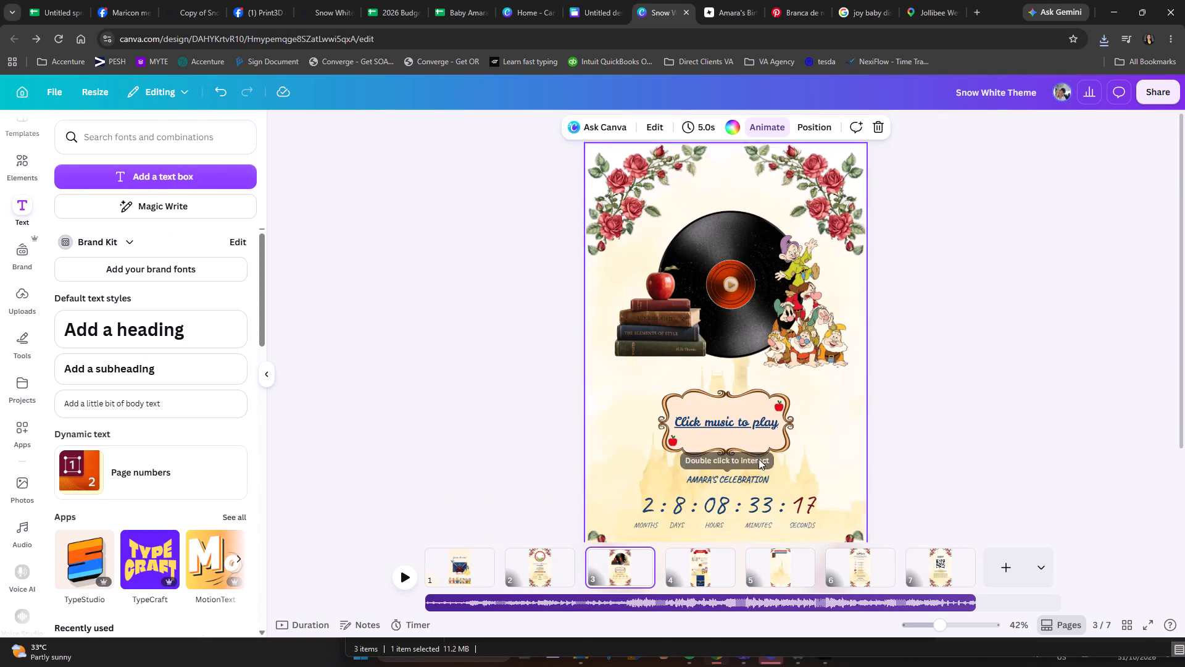
pyautogui.scroll(-2, 831, 427)
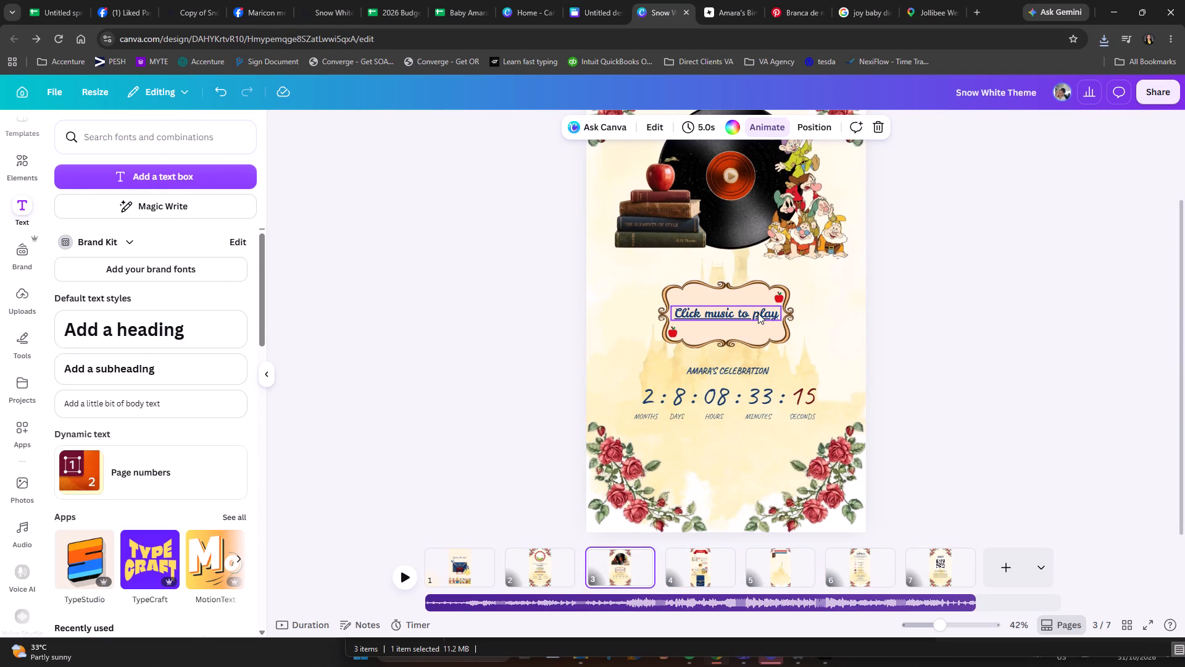
pyautogui.click(758, 313)
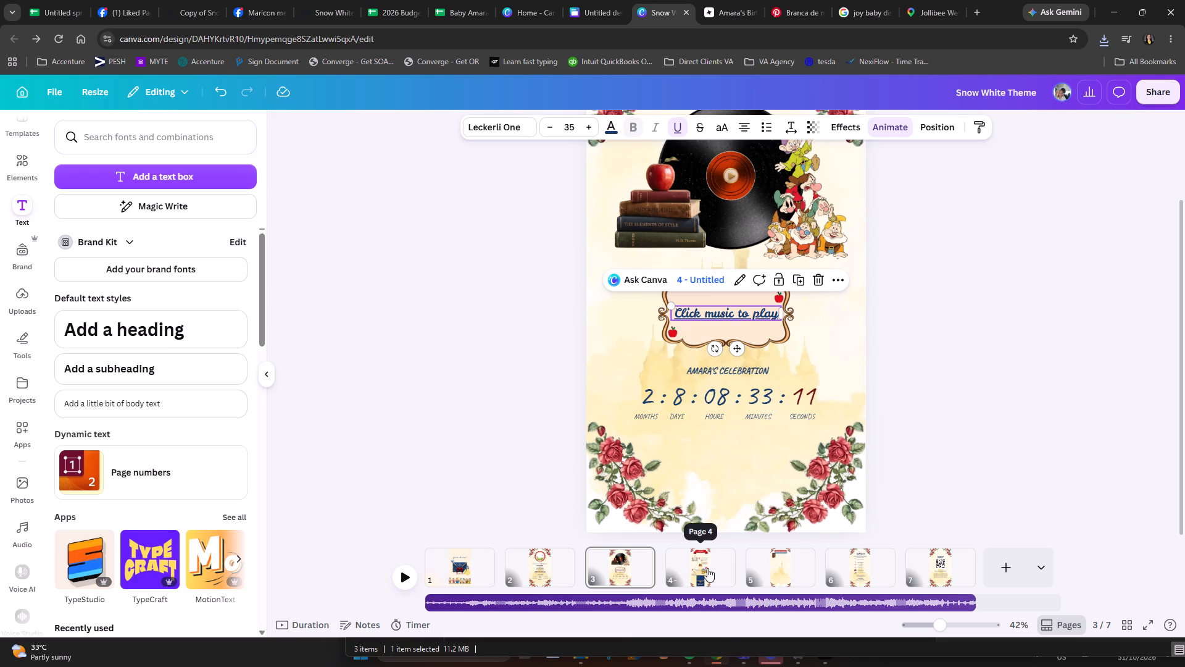
pyautogui.click(802, 389)
pyautogui.rightClick(802, 390)
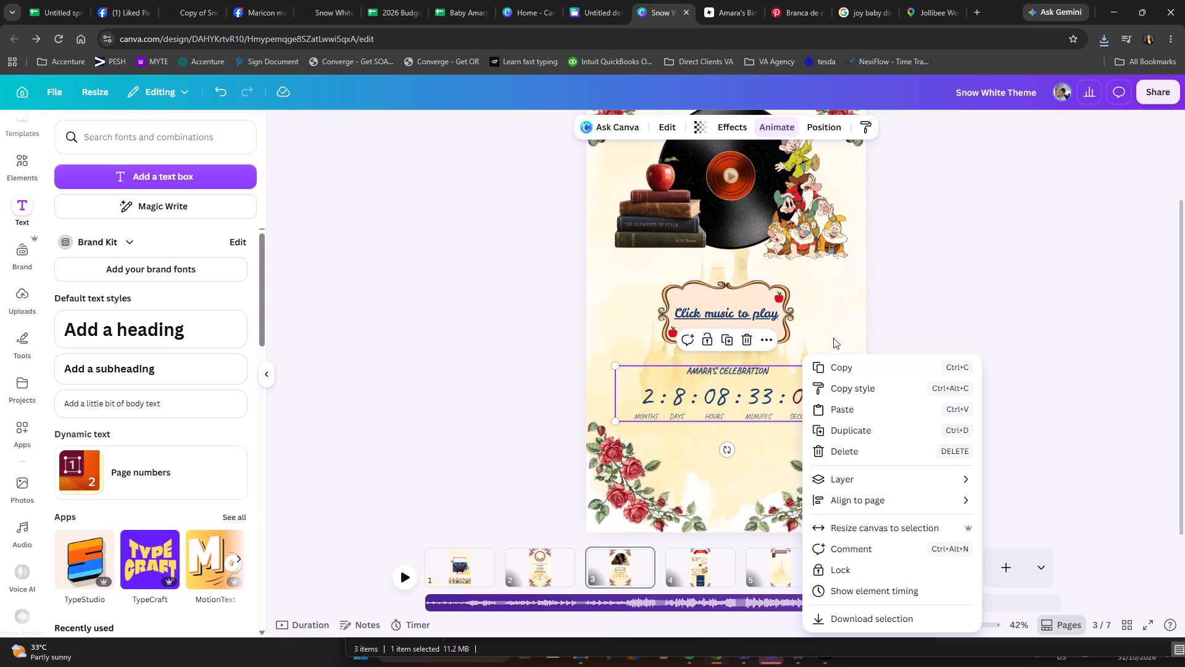
pyautogui.click(834, 319)
pyautogui.scroll(1, 819, 334)
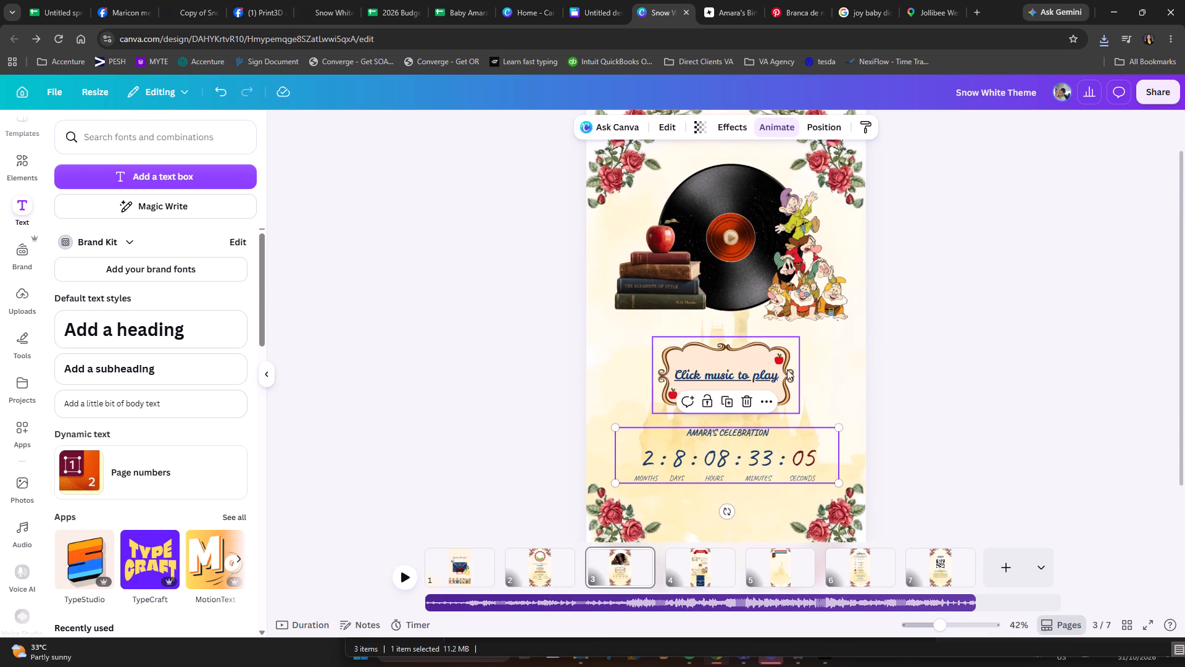
pyautogui.click(784, 367)
pyautogui.rightClick(784, 367)
pyautogui.click(862, 443)
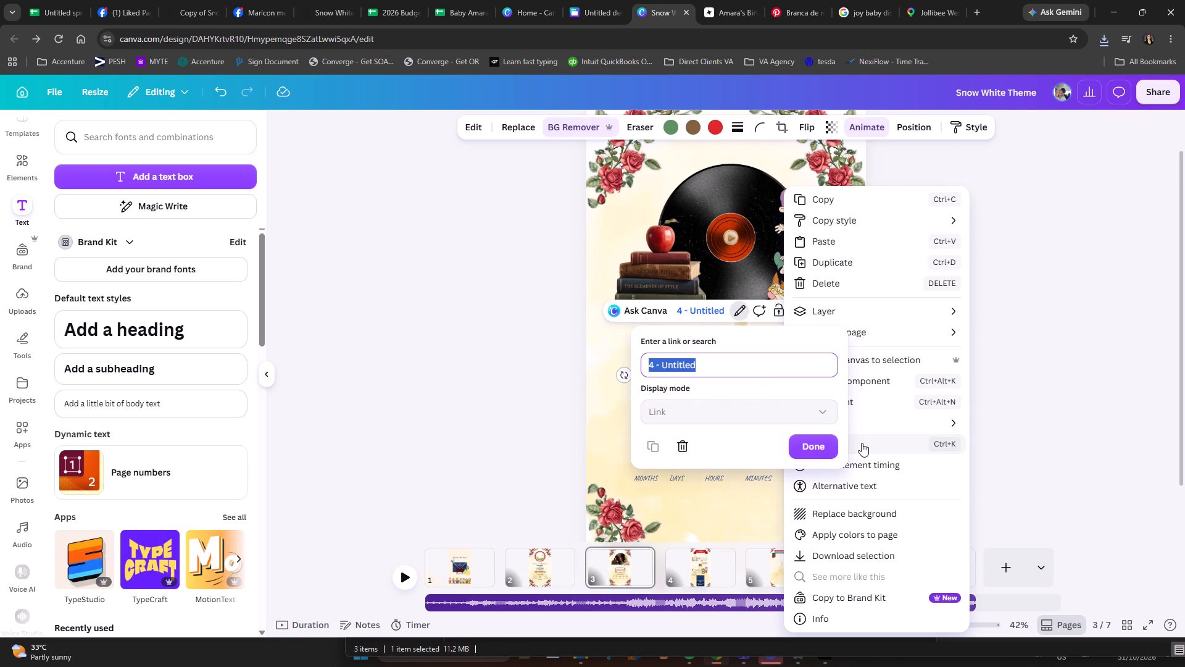
pyautogui.click(686, 446)
pyautogui.click(853, 384)
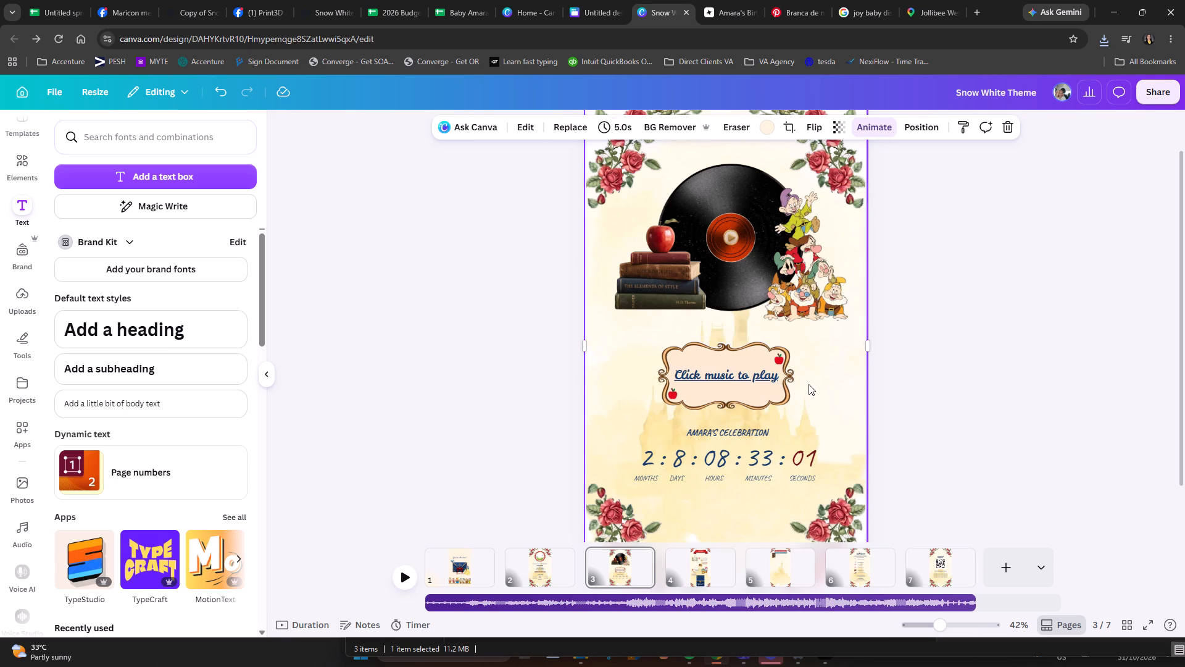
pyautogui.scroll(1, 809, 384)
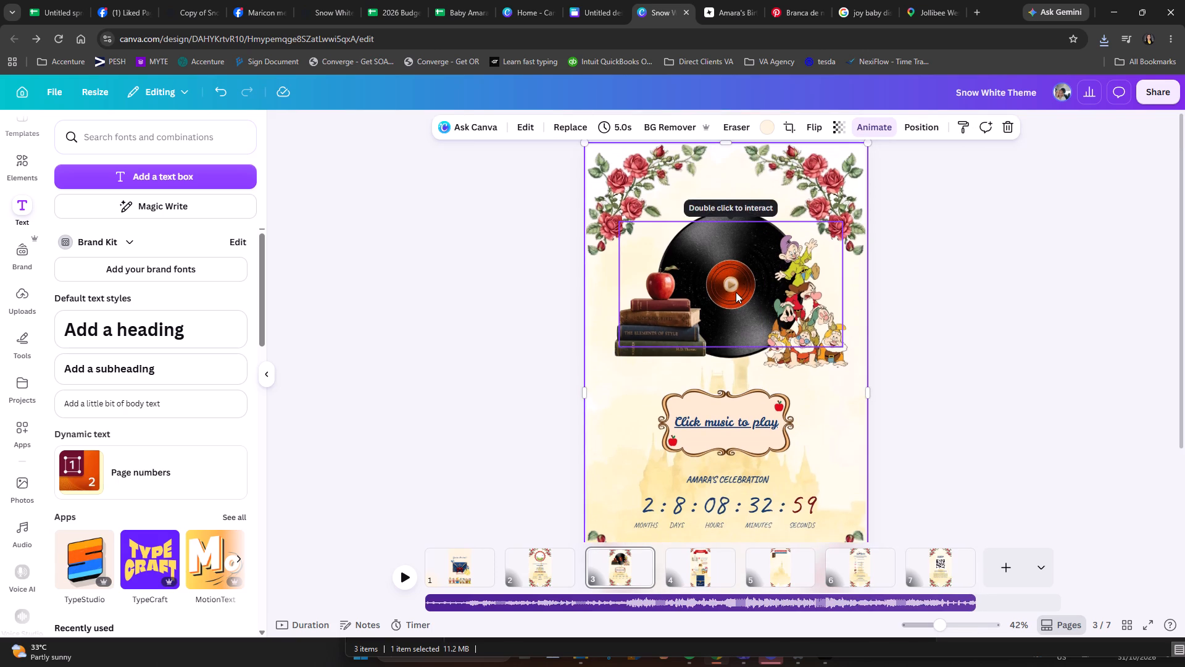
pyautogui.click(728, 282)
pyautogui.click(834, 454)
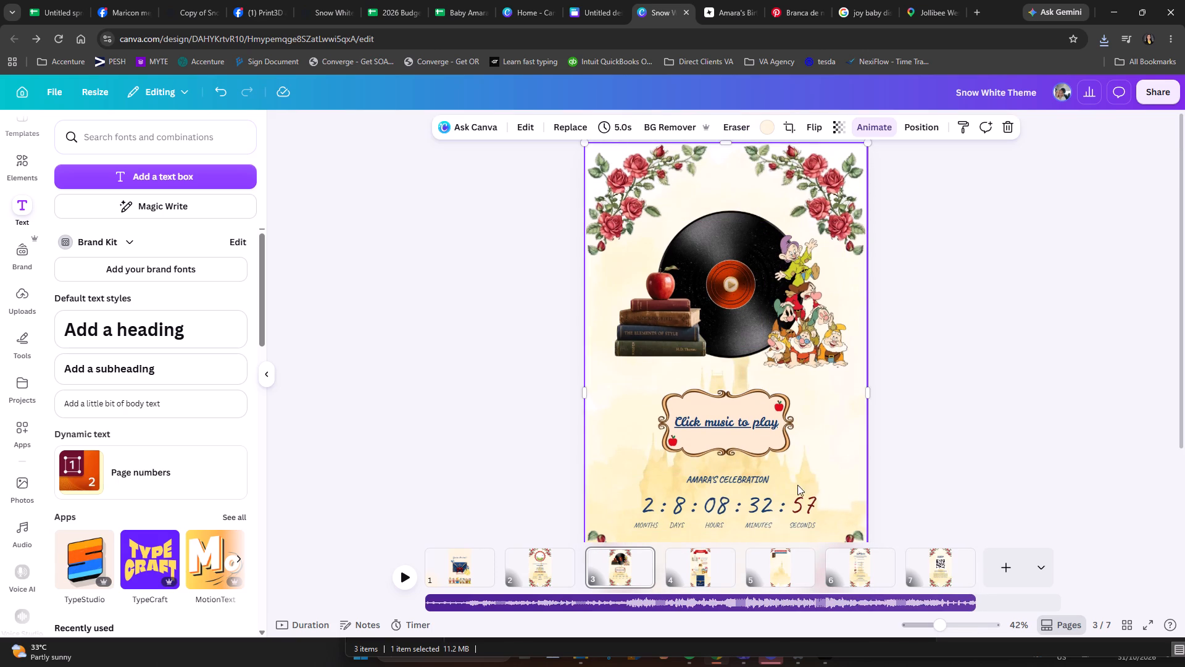
# On page 4, link the "January 9, 2026" text on the blue card to page 5 of the design.
pyautogui.click(719, 560)
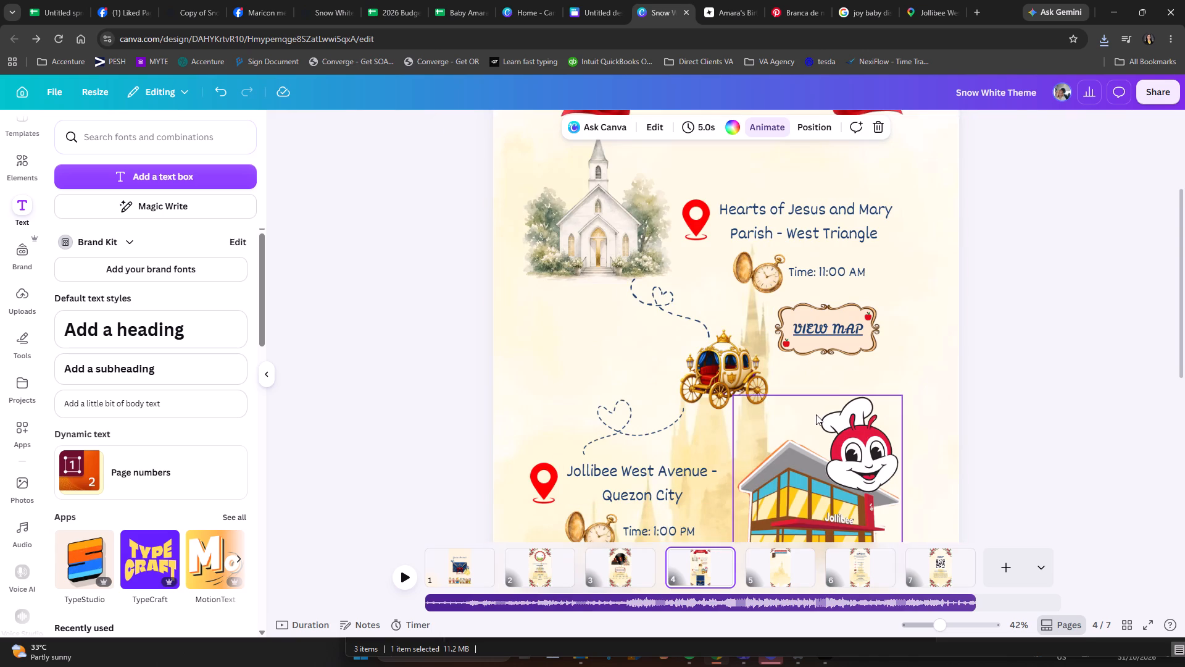
pyautogui.scroll(-4, 815, 414)
pyautogui.scroll(-2, 769, 448)
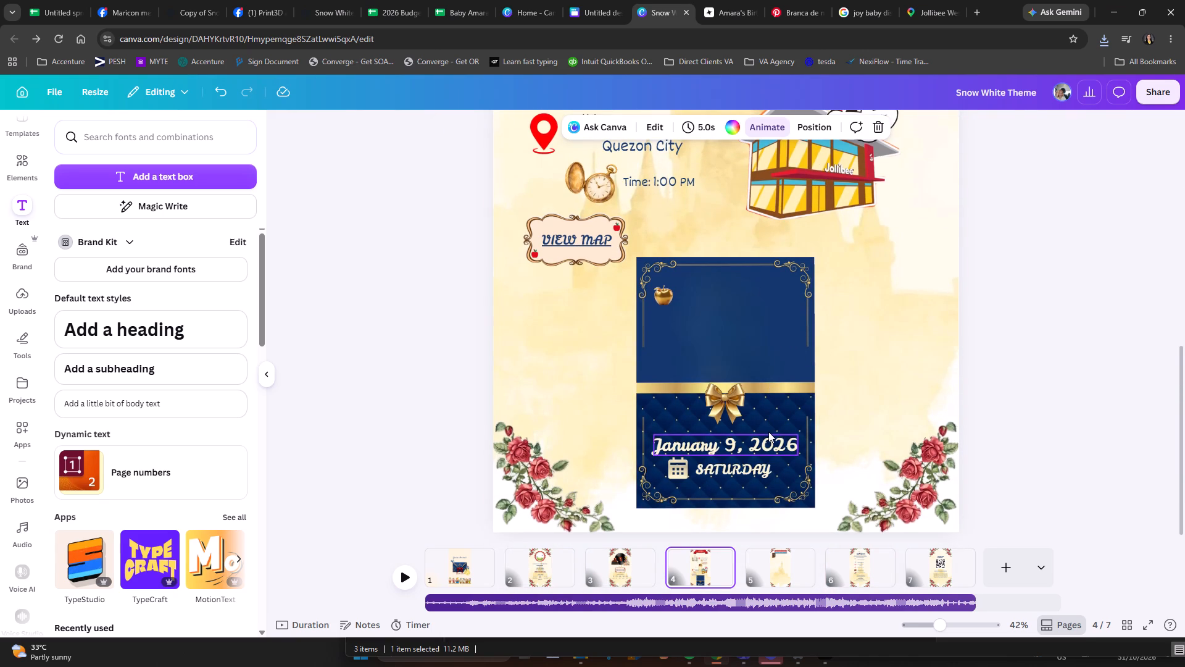
pyautogui.rightClick(763, 442)
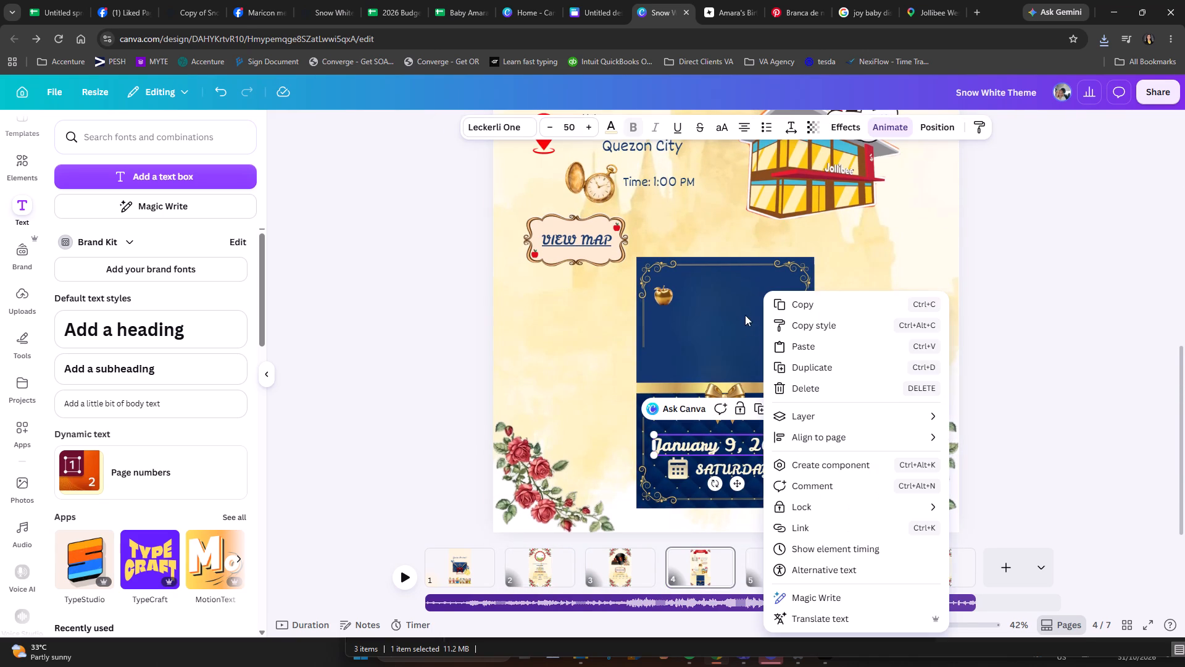
pyautogui.rightClick(713, 219)
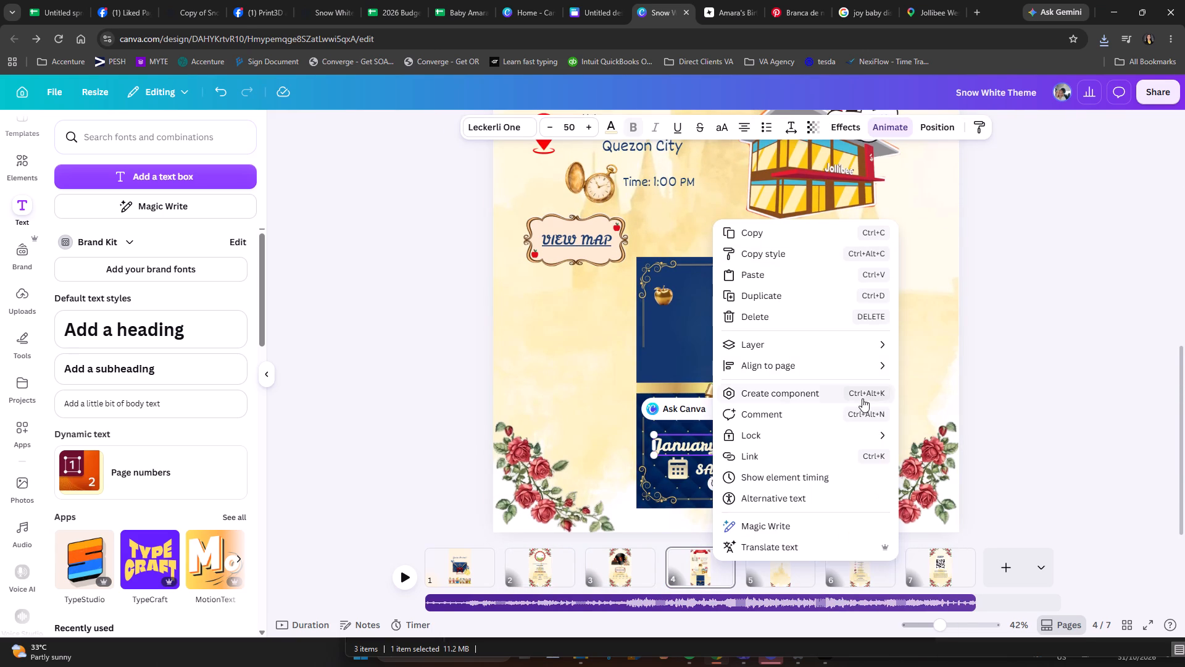
pyautogui.click(819, 451)
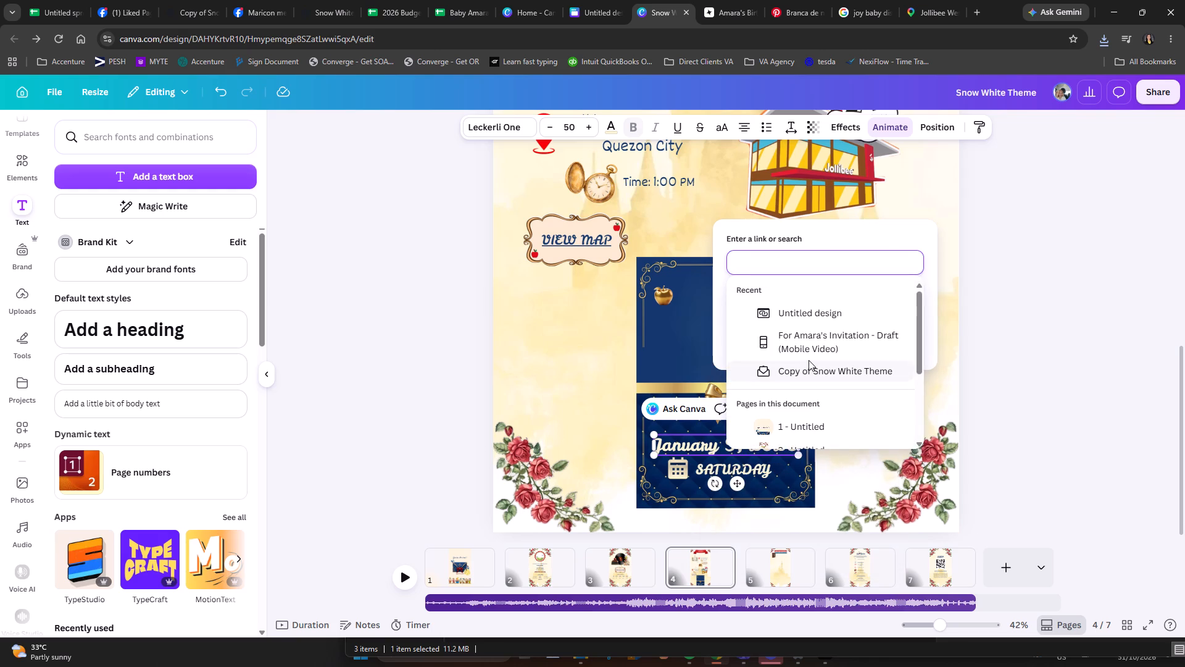
pyautogui.scroll(-2, 835, 359)
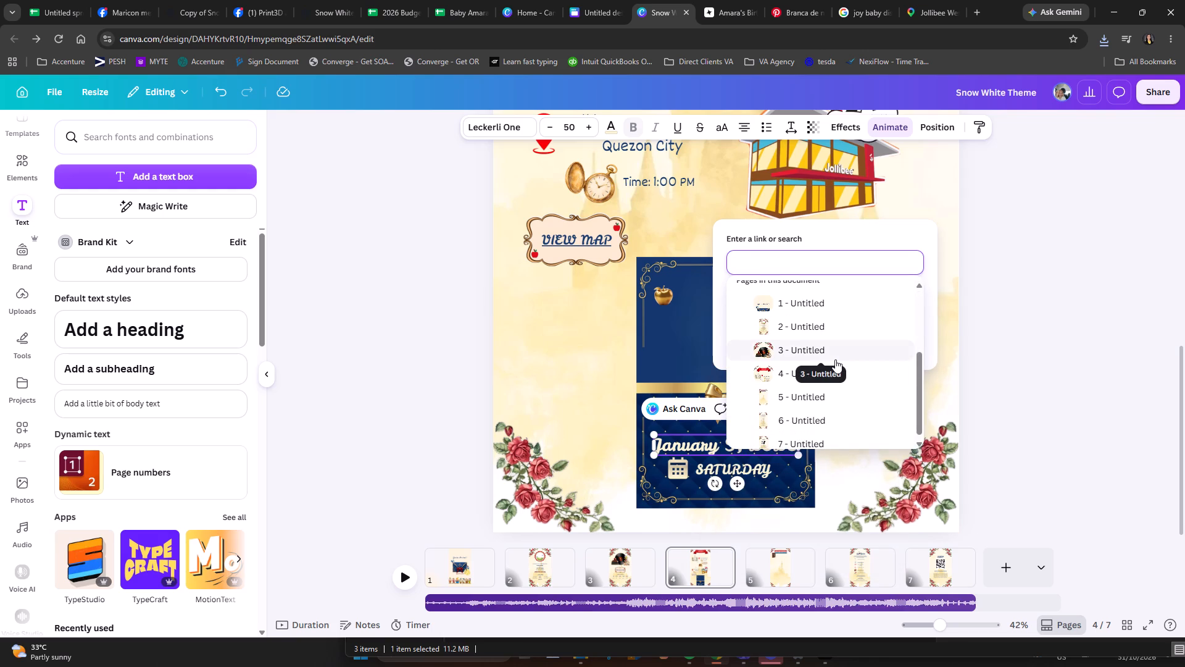
pyautogui.click(810, 399)
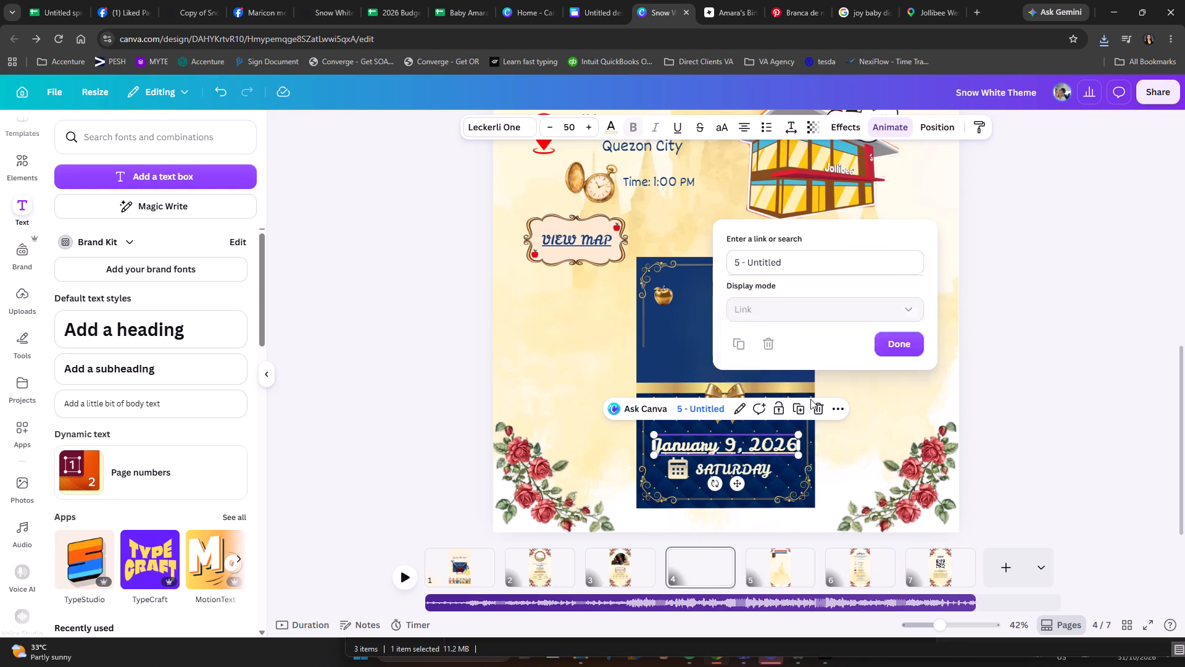
pyautogui.click(822, 540)
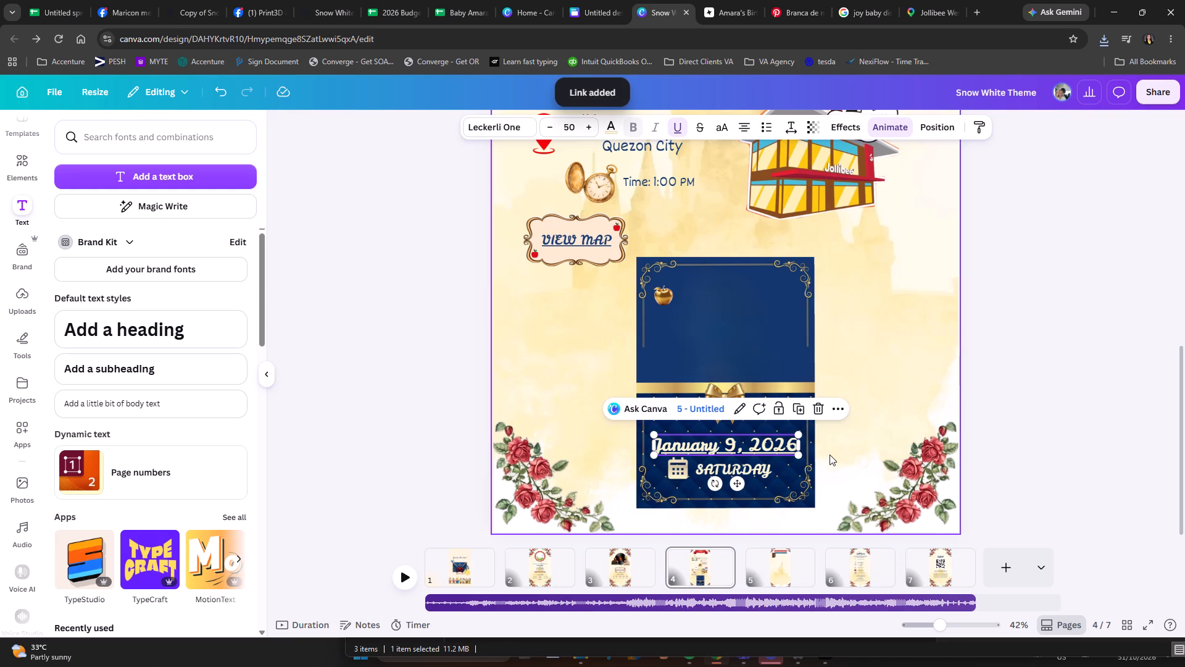
pyautogui.click(876, 342)
pyautogui.click(876, 342)
pyautogui.rightClick(876, 342)
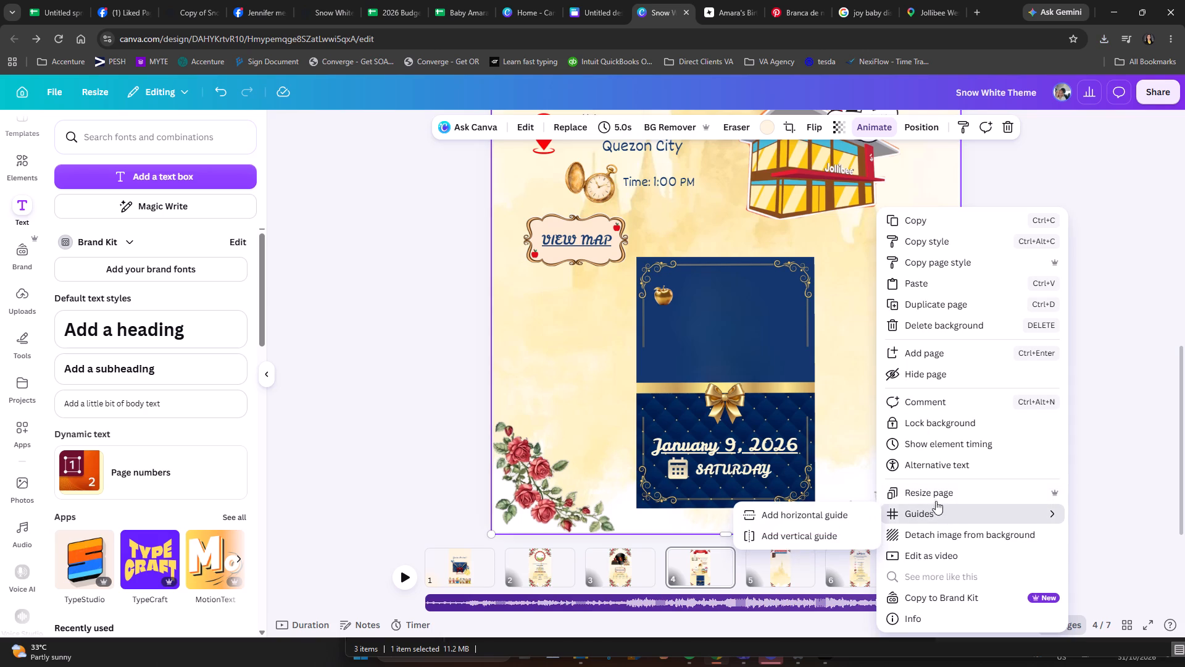
pyautogui.click(847, 406)
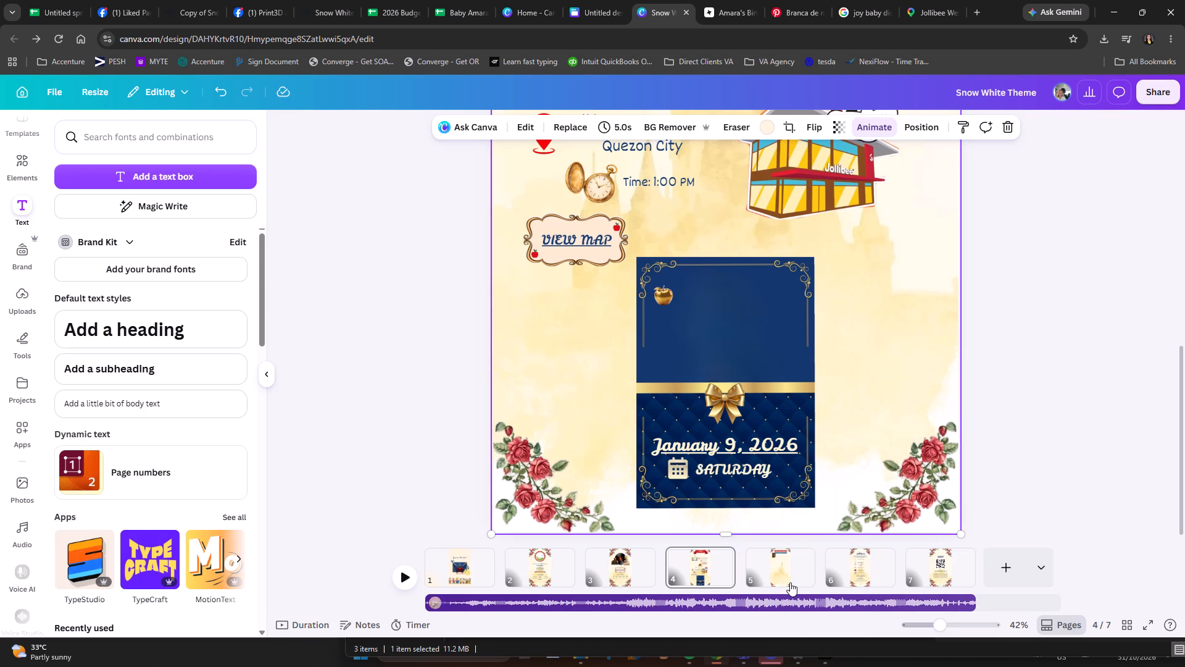
# On page 5, link the "My Photo Album" banner to page 6 of the design.
pyautogui.click(786, 576)
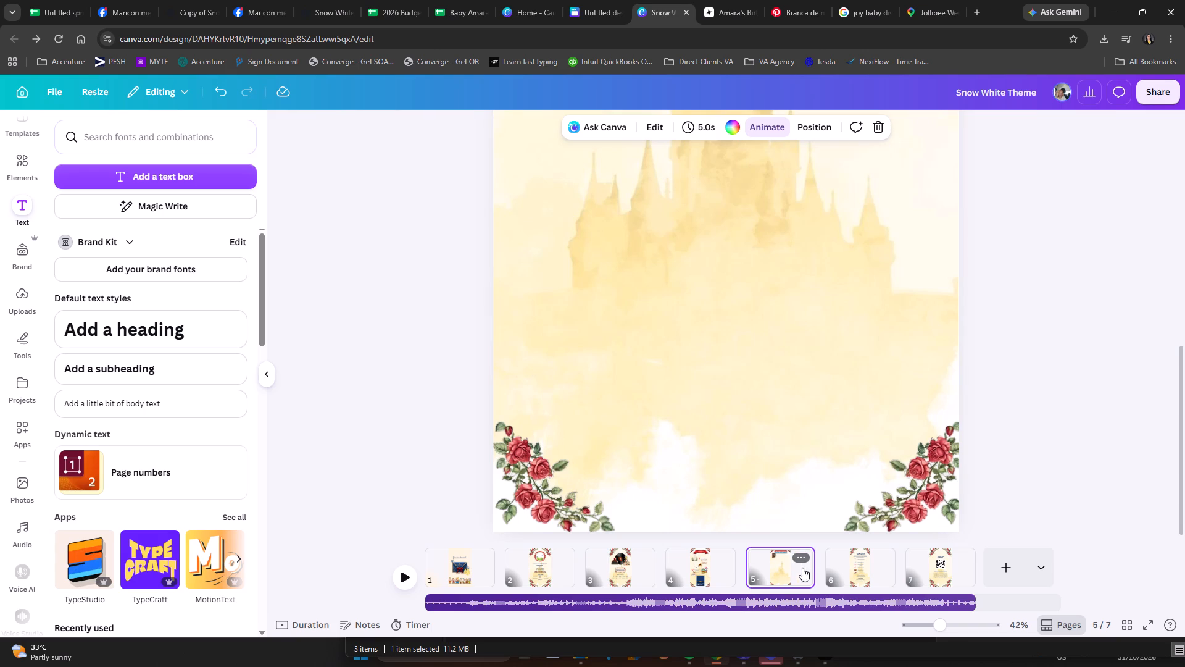
pyautogui.scroll(7, 784, 496)
pyautogui.scroll(2, 715, 248)
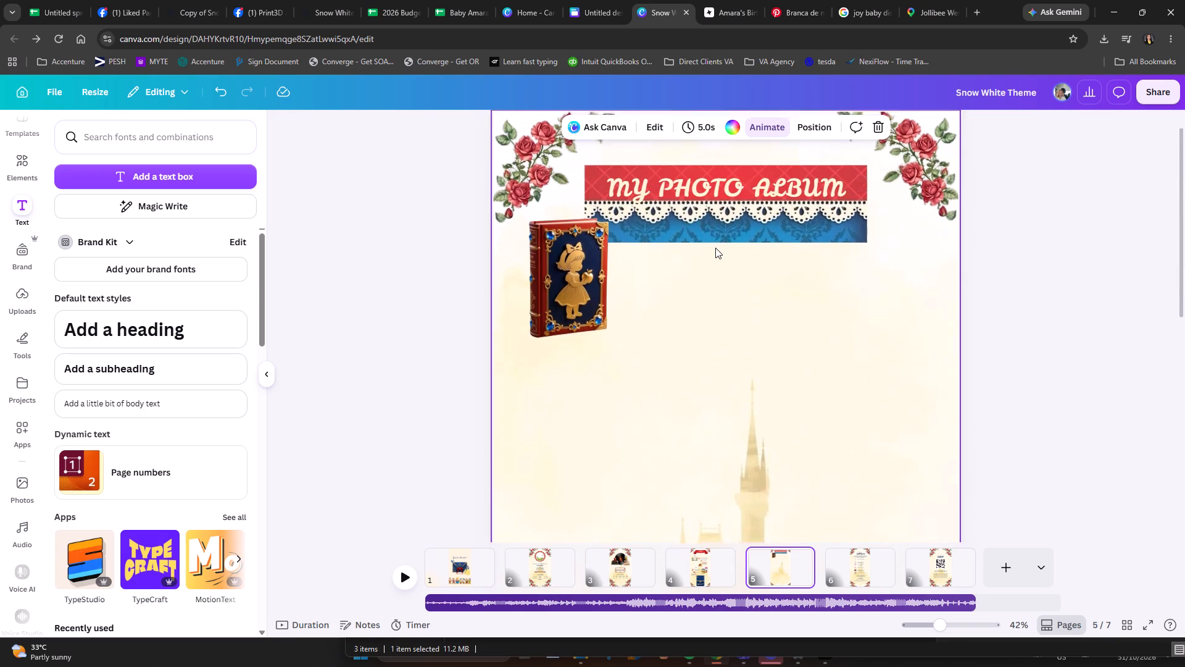
pyautogui.rightClick(742, 247)
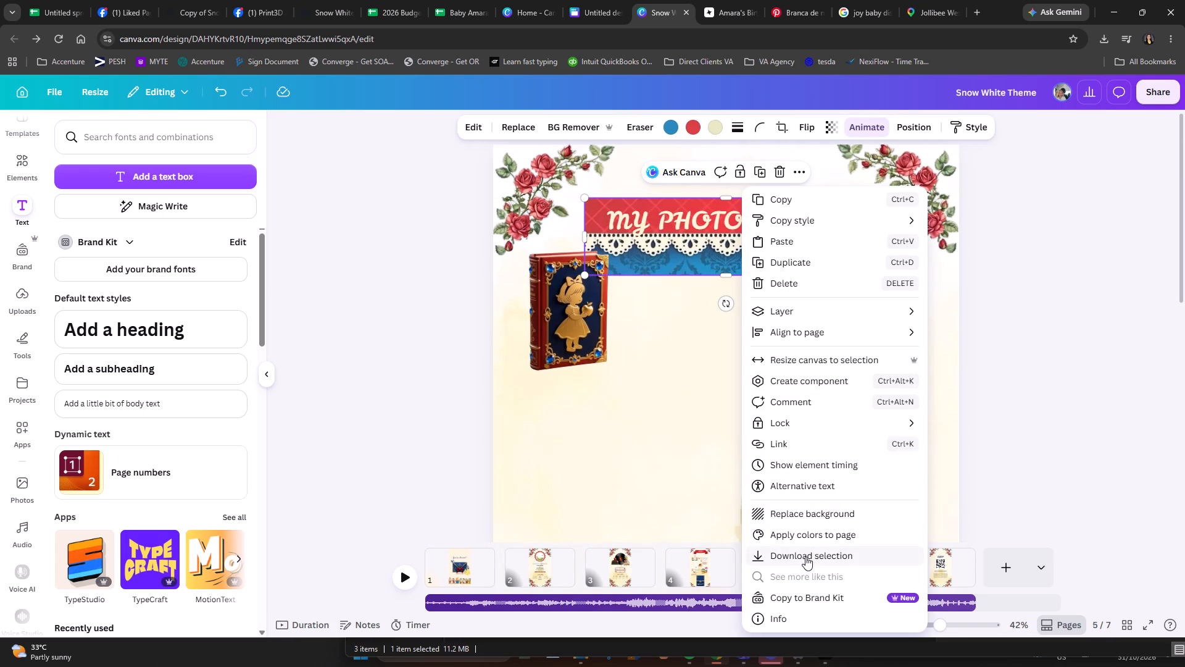
pyautogui.click(819, 443)
pyautogui.scroll(-3, 862, 410)
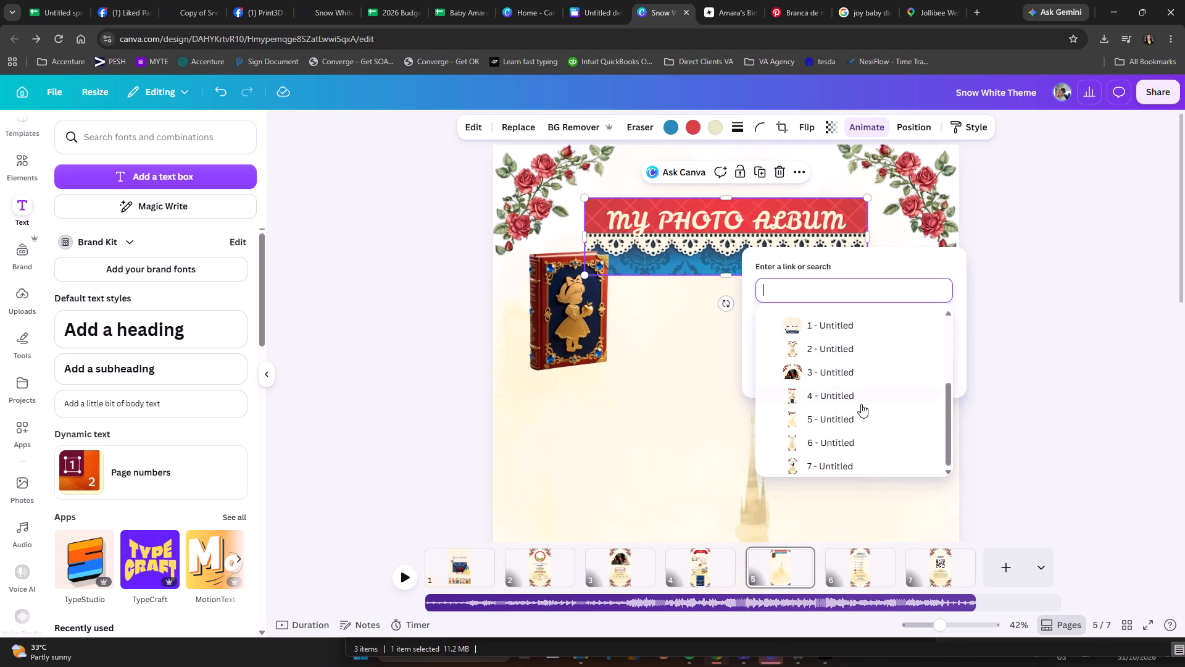
pyautogui.scroll(-1, 861, 404)
pyautogui.click(841, 442)
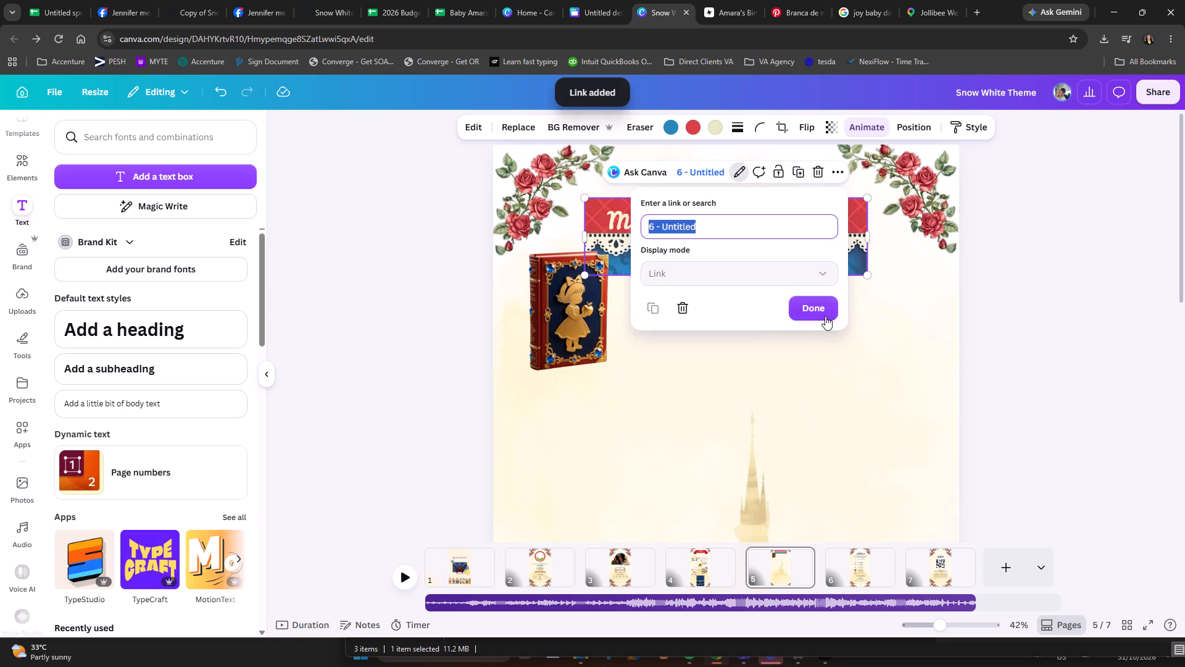
pyautogui.click(820, 316)
# On page 6, link the "Dress Code" heading below the gift guide to page 7 of the design.
pyautogui.click(860, 559)
pyautogui.scroll(-3, 820, 430)
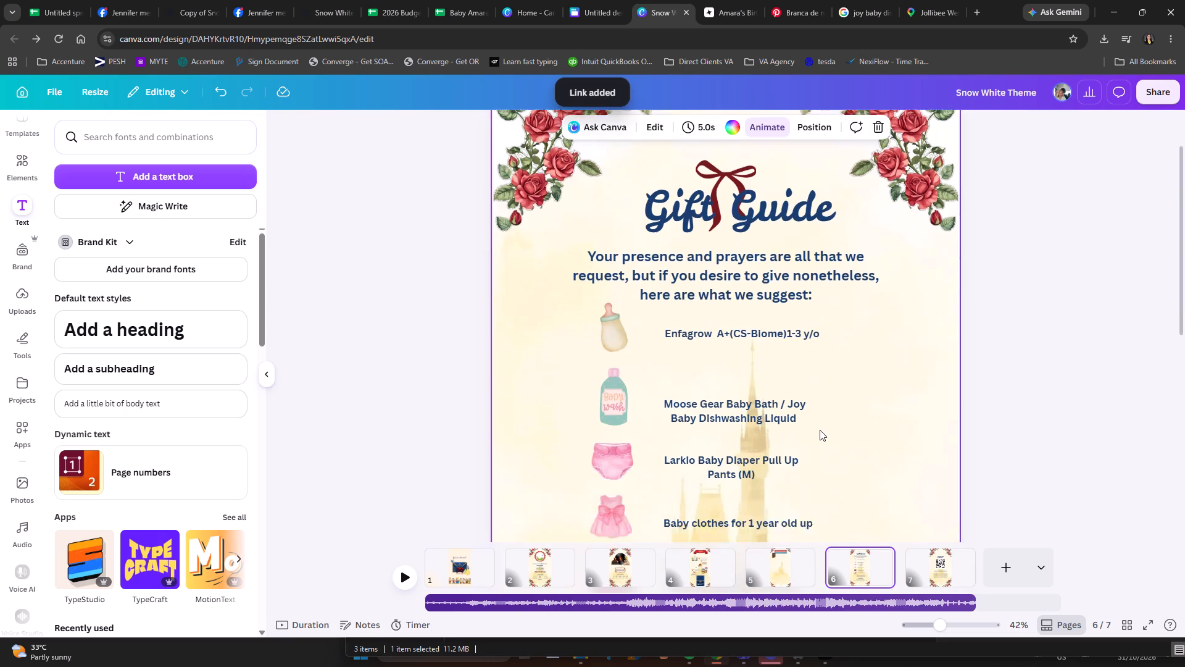
pyautogui.scroll(-6, 820, 430)
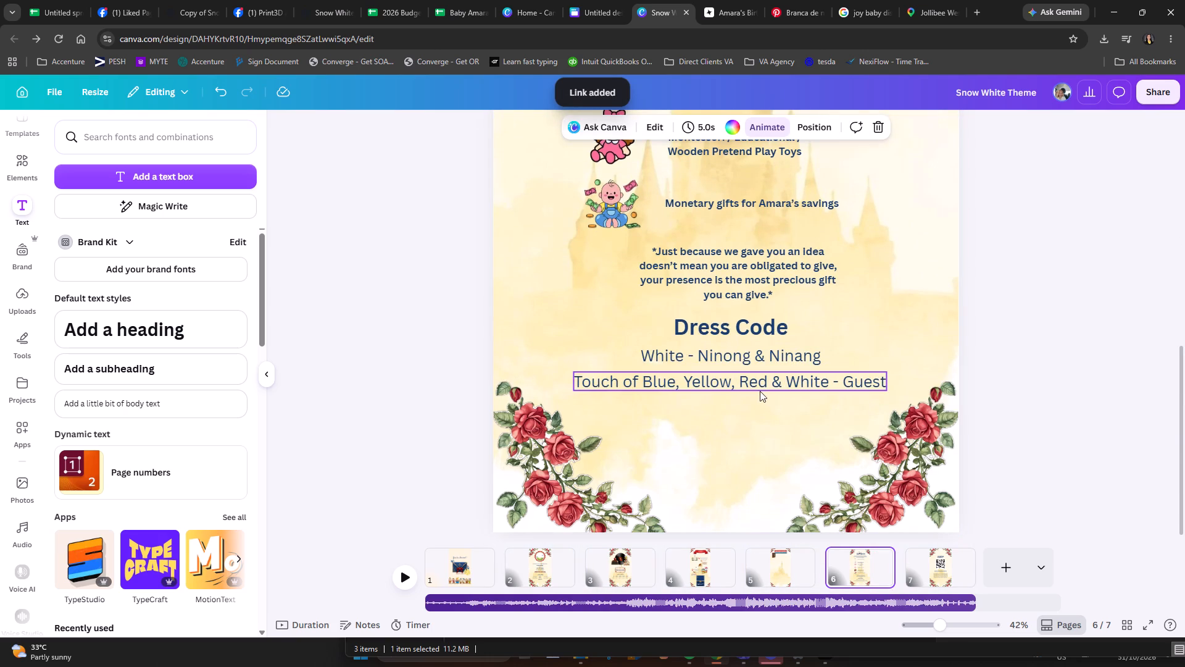
pyautogui.scroll(2, 744, 333)
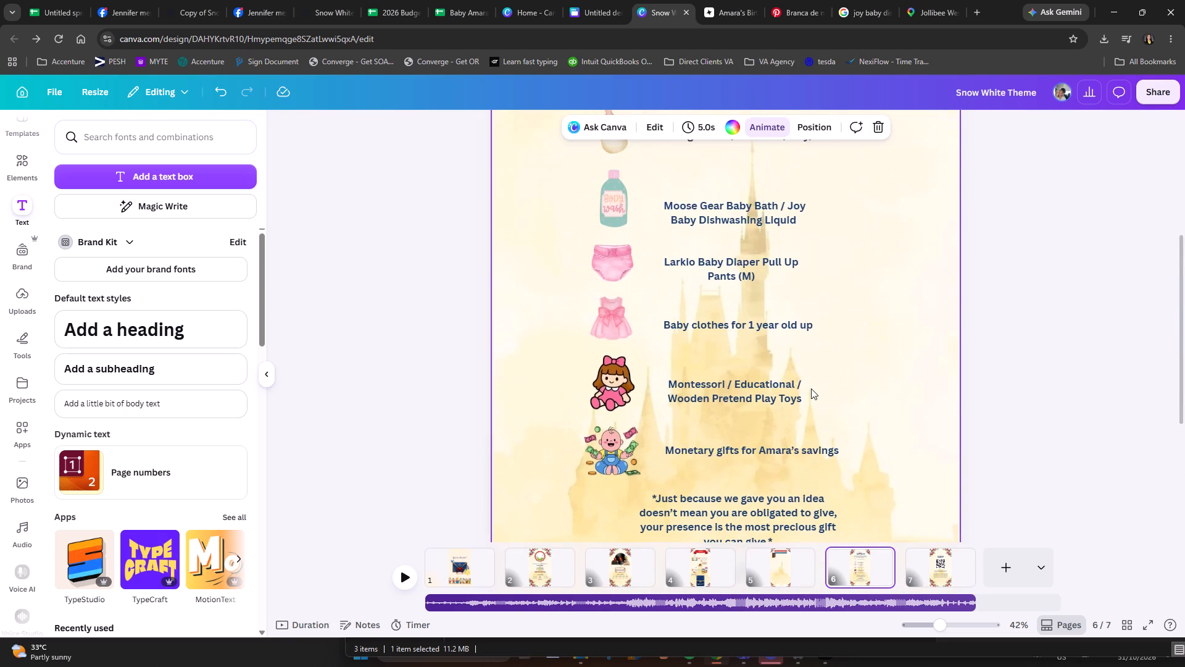
pyautogui.scroll(3, 811, 388)
pyautogui.scroll(-6, 766, 320)
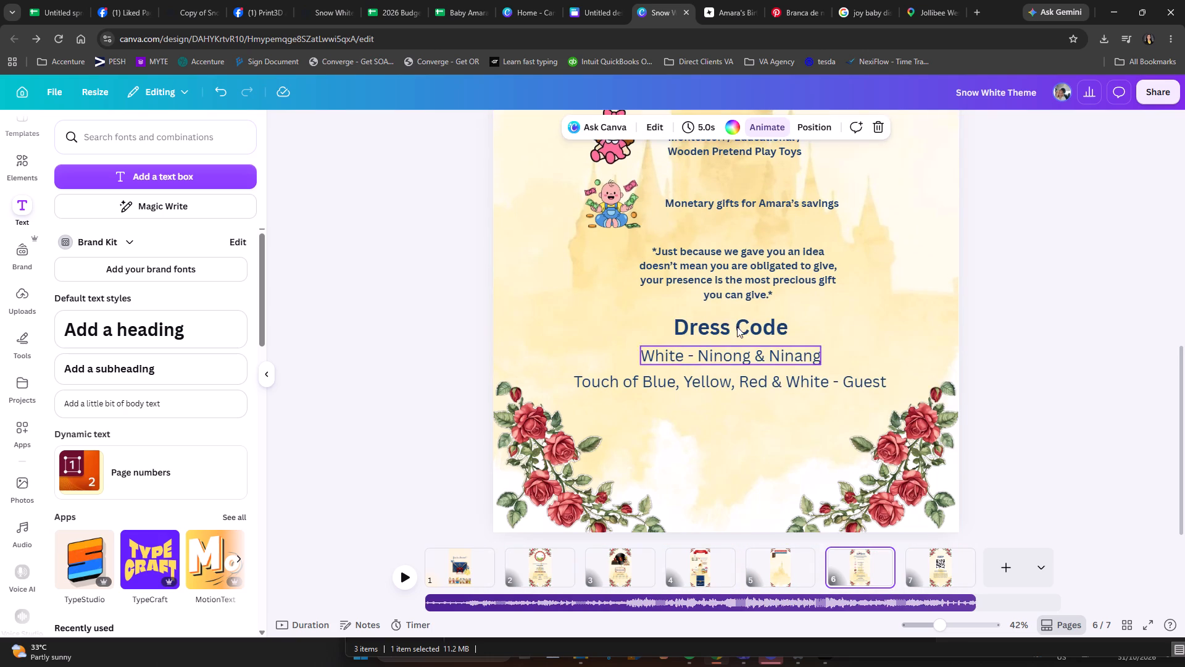
pyautogui.click(737, 322)
pyautogui.rightClick(737, 322)
pyautogui.click(809, 533)
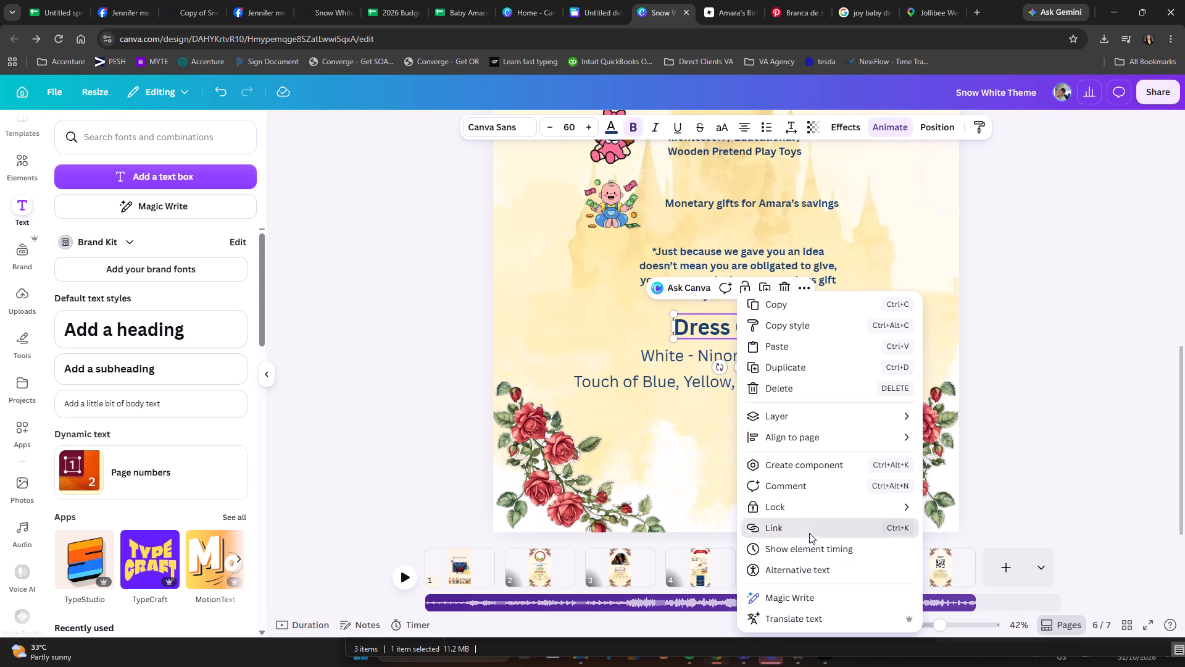
pyautogui.scroll(-1, 826, 493)
pyautogui.scroll(1, 826, 492)
pyautogui.scroll(-7, 826, 479)
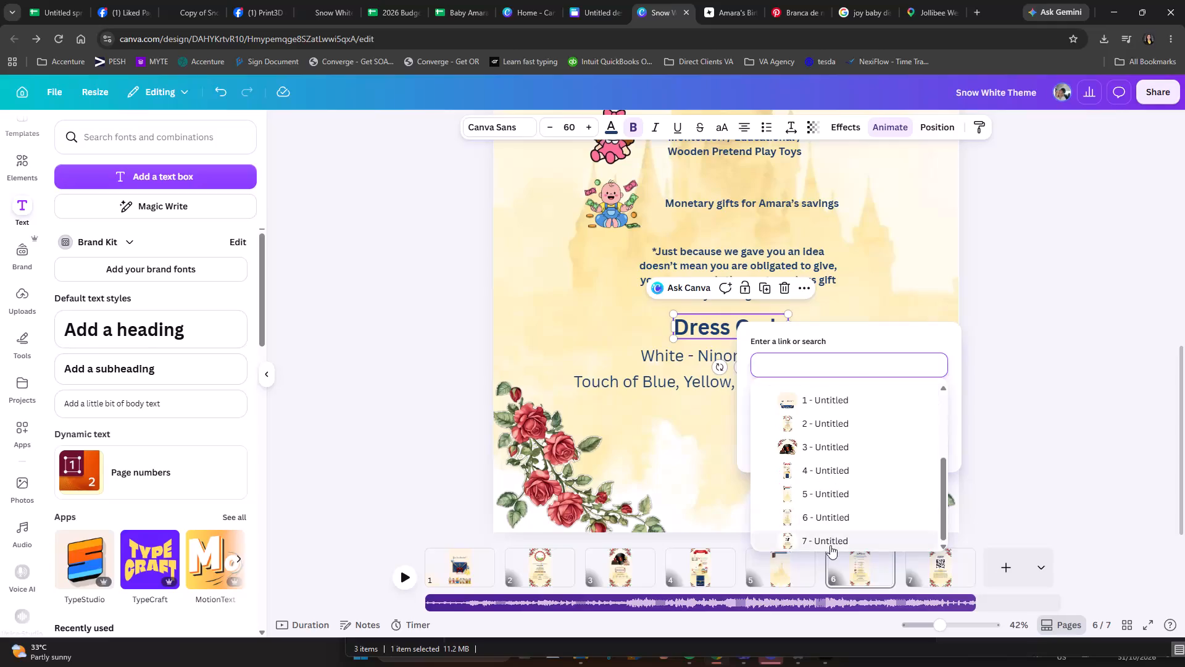
pyautogui.click(829, 540)
pyautogui.click(828, 425)
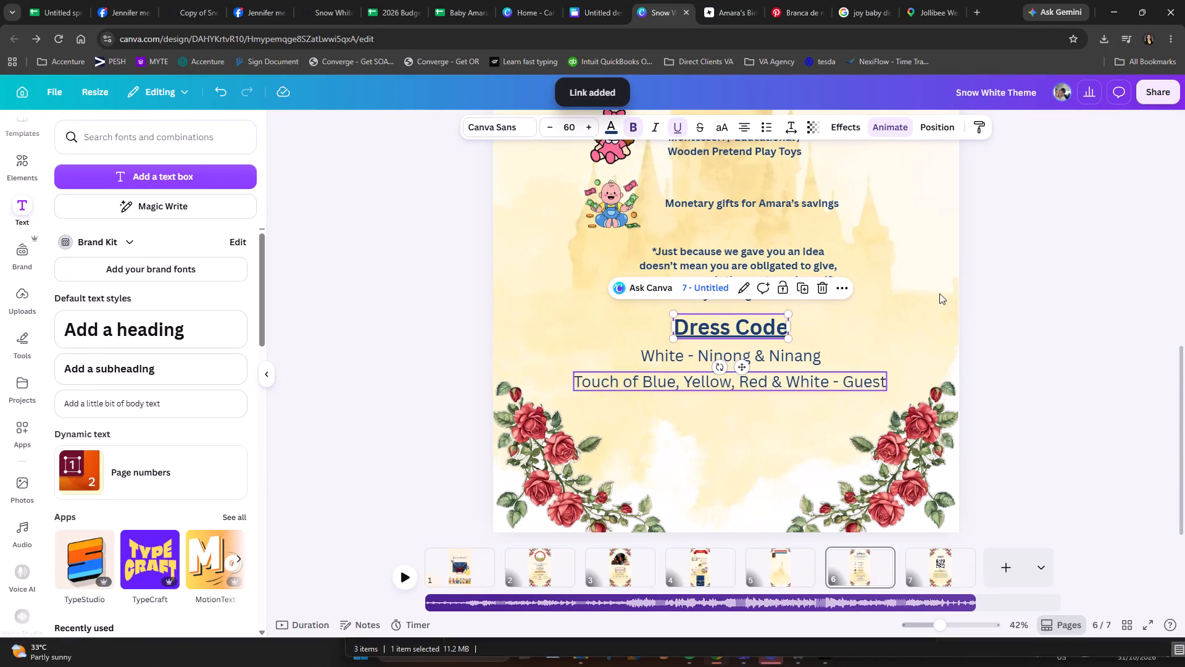
# In the design's website publishing settings, turn on the social media link preview and open the Domain settings.
pyautogui.click(1153, 87)
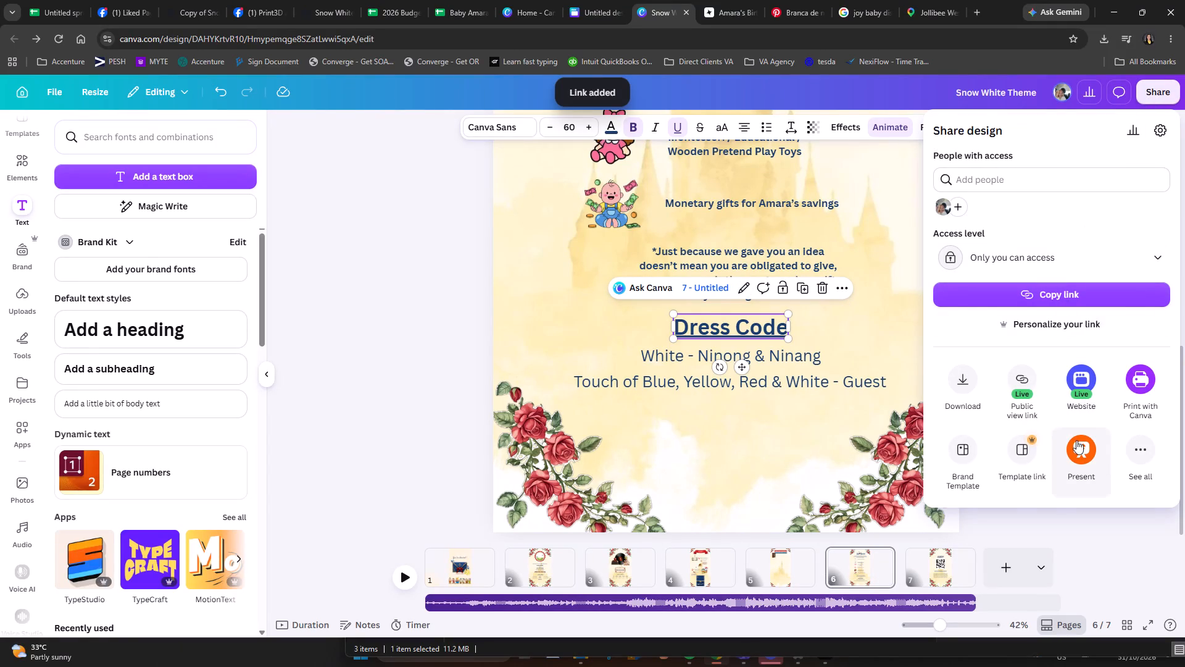
pyautogui.click(1147, 464)
pyautogui.click(1079, 235)
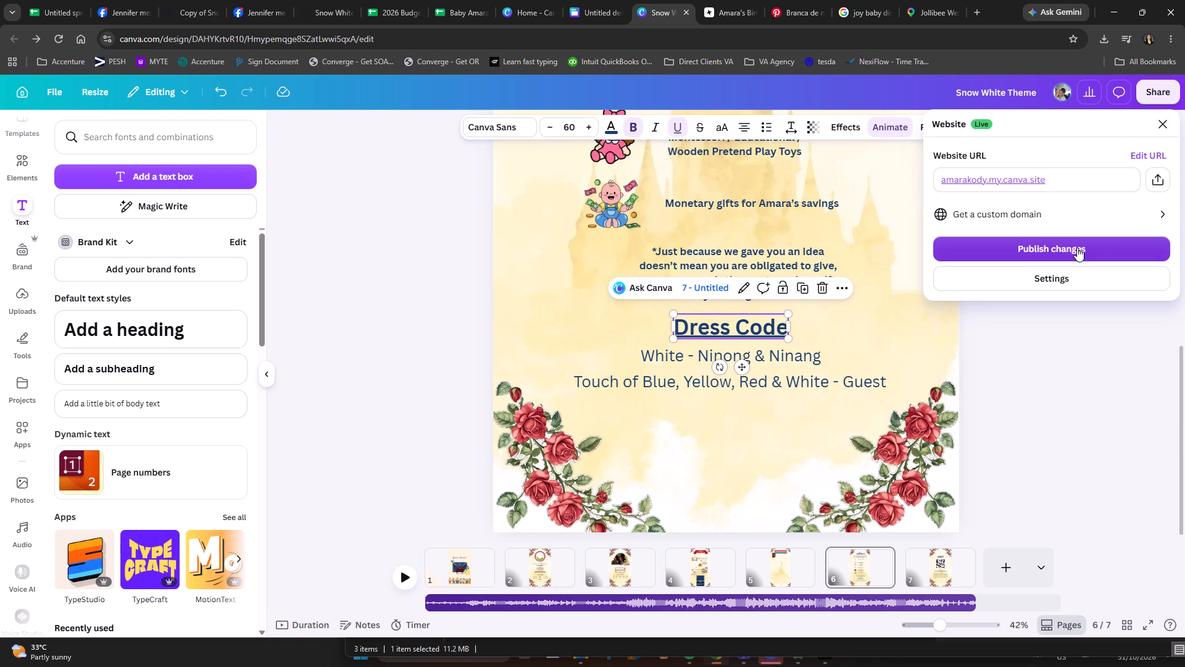
pyautogui.click(1087, 282)
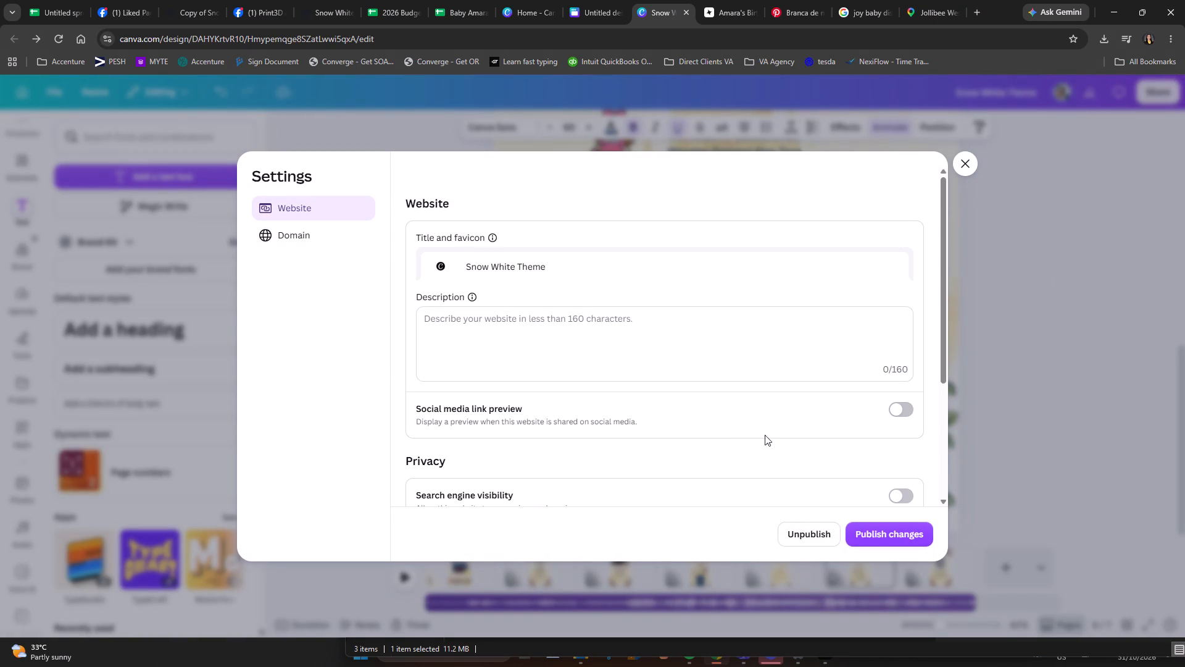
pyautogui.click(902, 414)
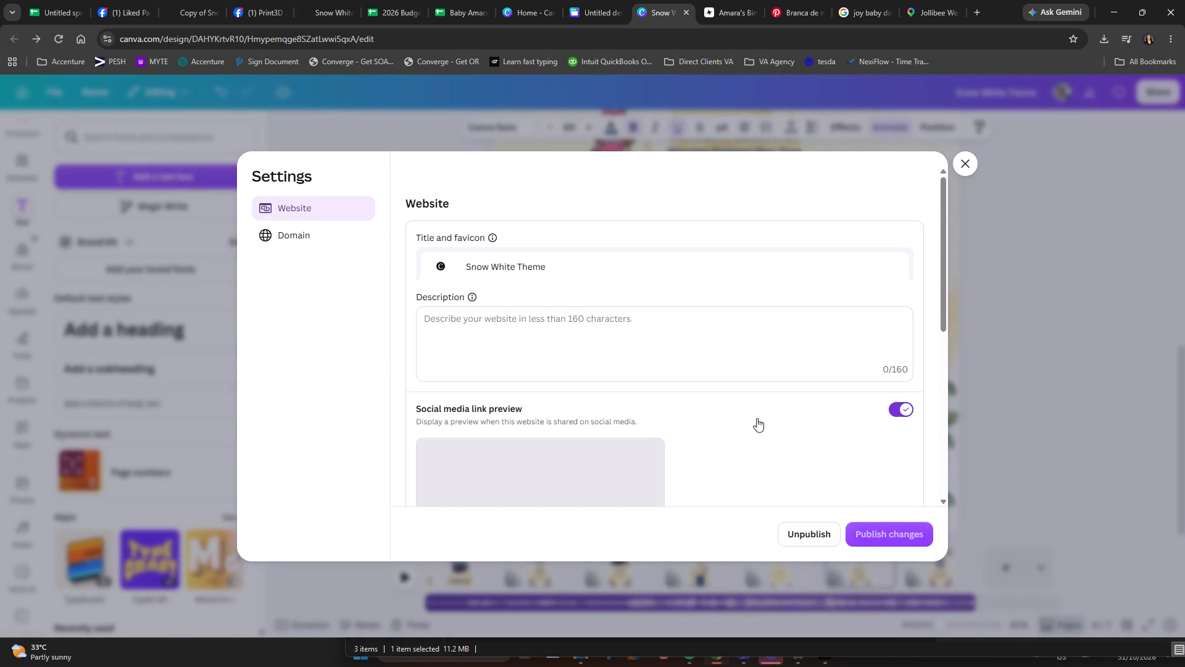
pyautogui.scroll(-5, 752, 418)
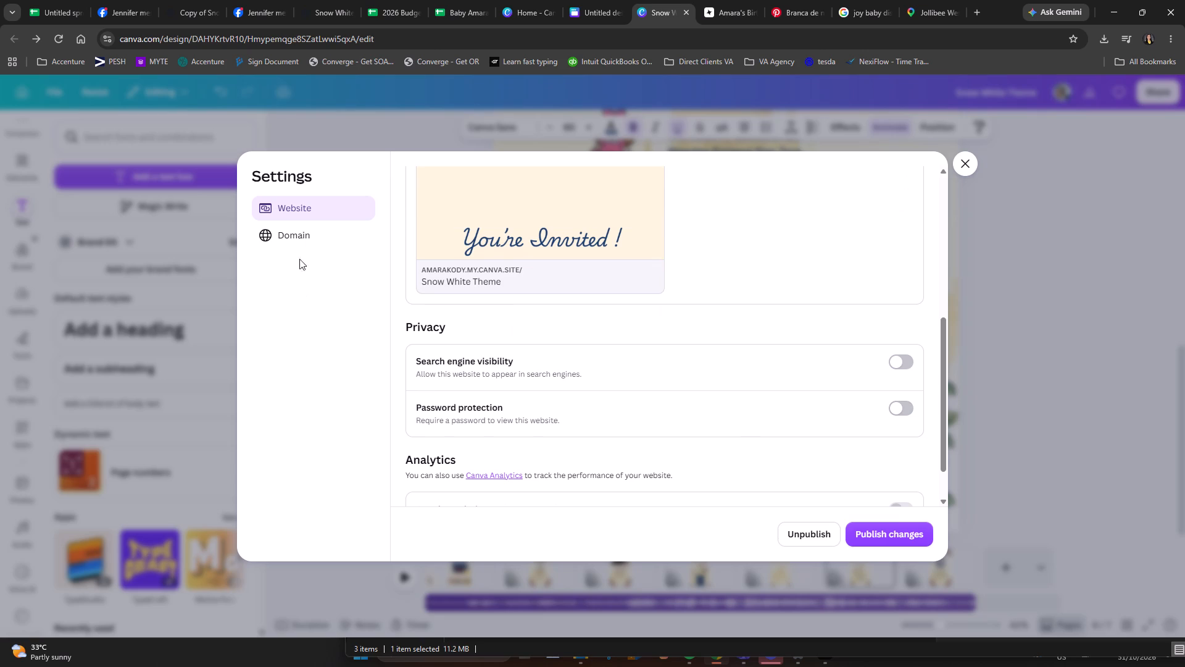
pyautogui.click(299, 232)
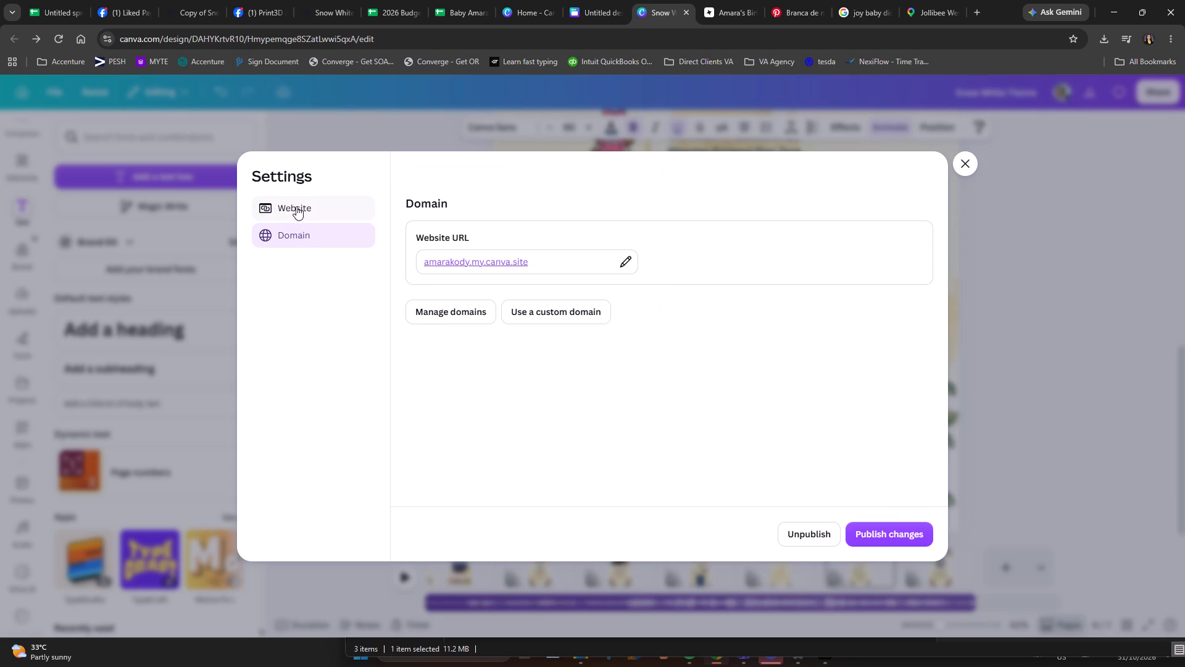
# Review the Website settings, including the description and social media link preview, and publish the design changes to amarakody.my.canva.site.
pyautogui.click(296, 206)
pyautogui.scroll(-2, 791, 422)
pyautogui.scroll(-1, 860, 500)
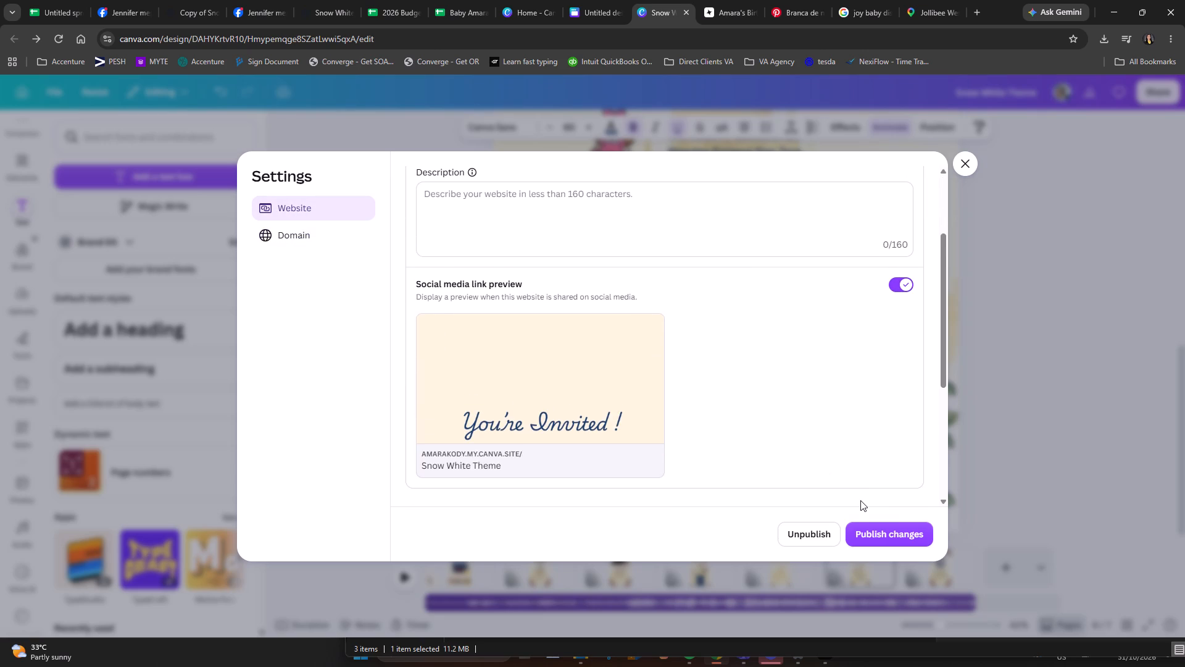
pyautogui.scroll(-2, 848, 484)
pyautogui.scroll(5, 846, 482)
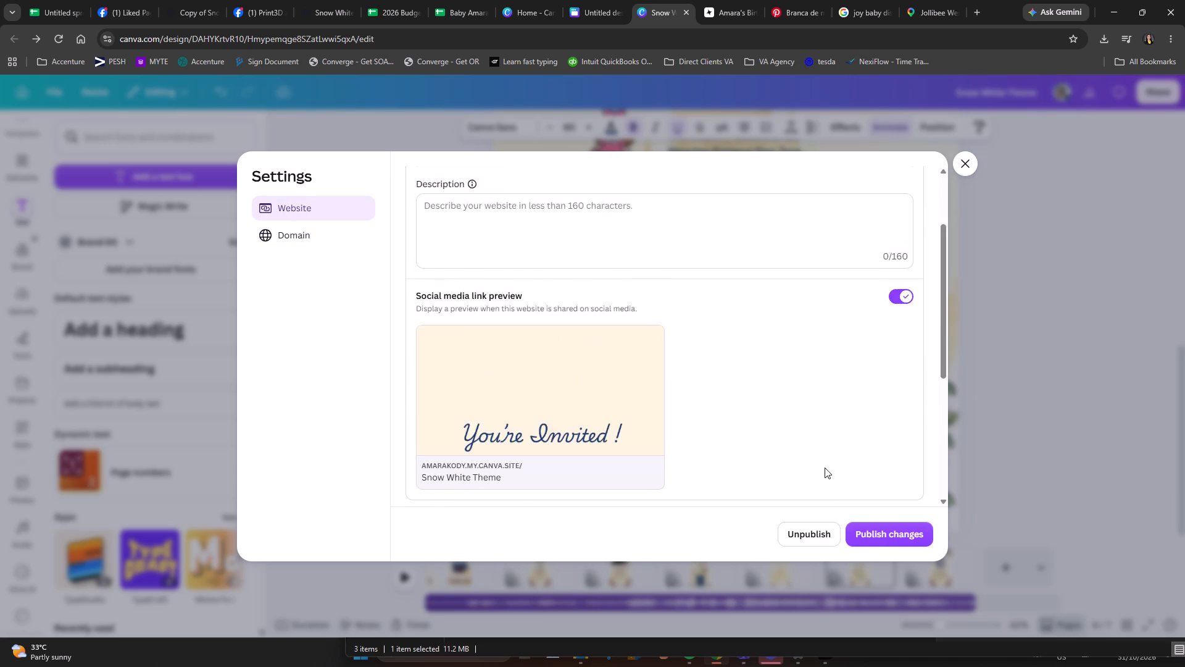
pyautogui.scroll(5, 825, 468)
pyautogui.click(879, 537)
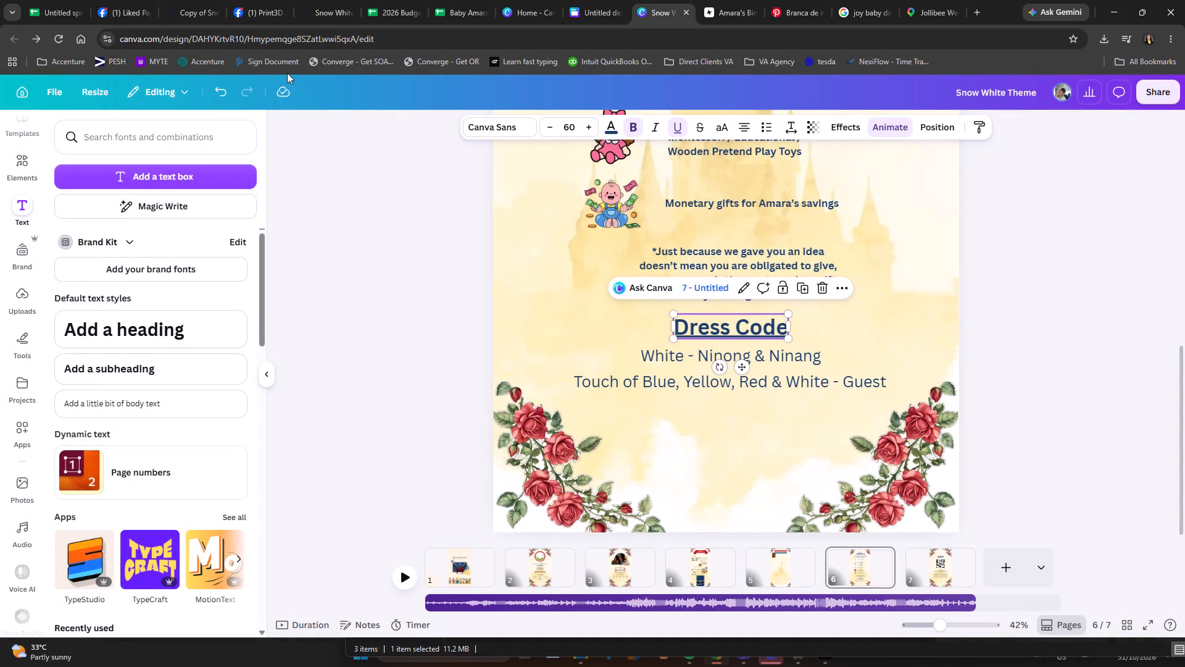
pyautogui.click(192, 17)
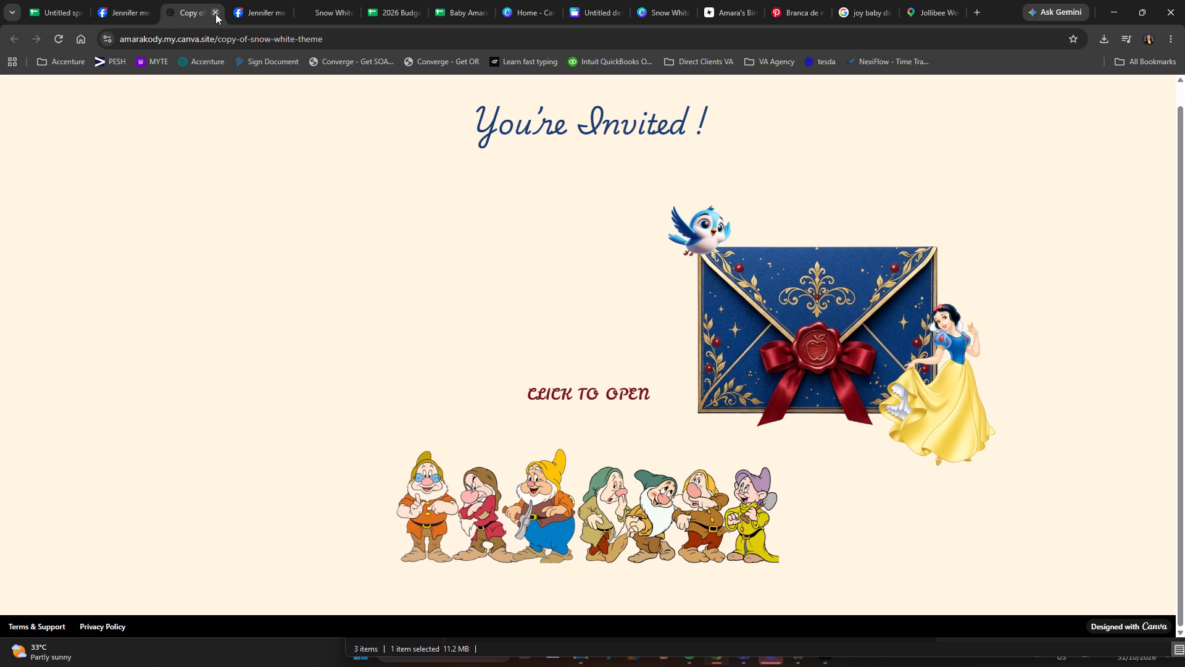
pyautogui.click(215, 14)
pyautogui.click(109, 15)
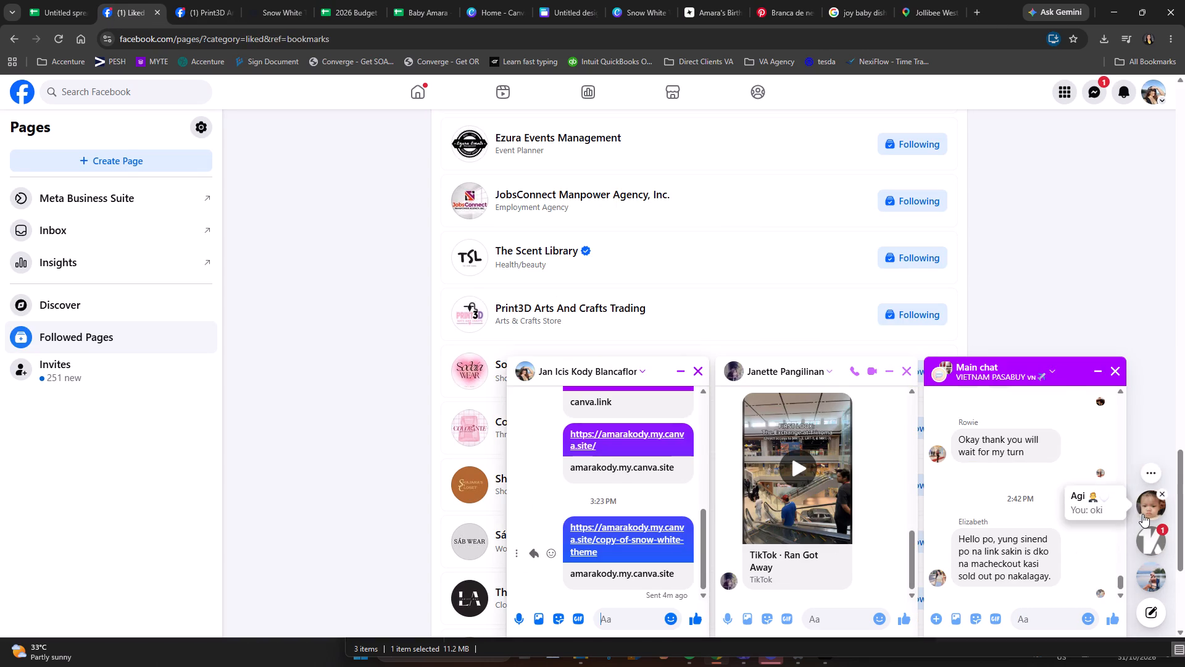
pyautogui.click(1142, 514)
pyautogui.click(626, 533)
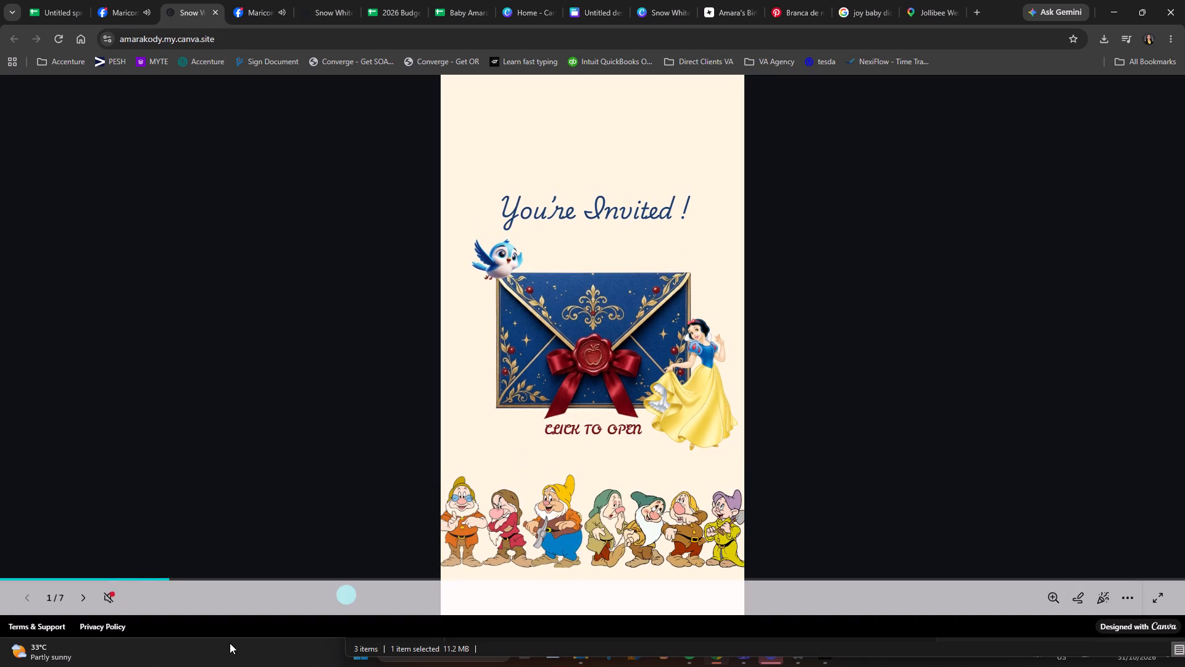
# Unmute the published invitation and test its page links from the envelope, the "09" date, "Click music to play" and "January 9, 2026".
pyautogui.click(109, 602)
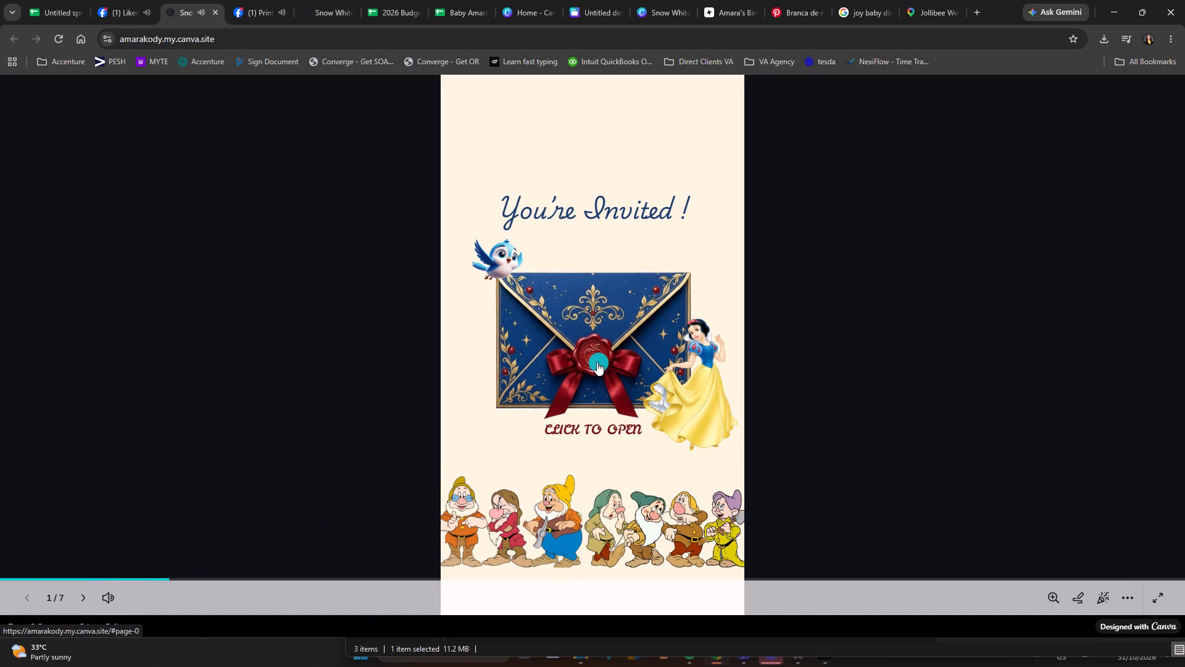
pyautogui.click(593, 361)
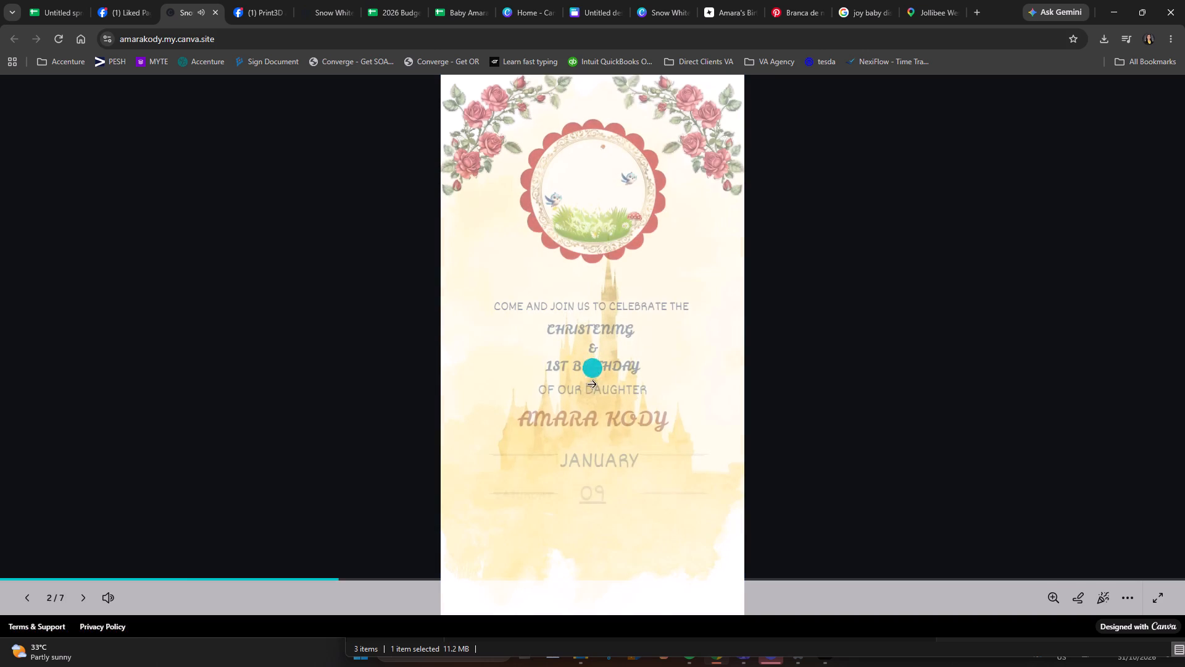
pyautogui.click(596, 480)
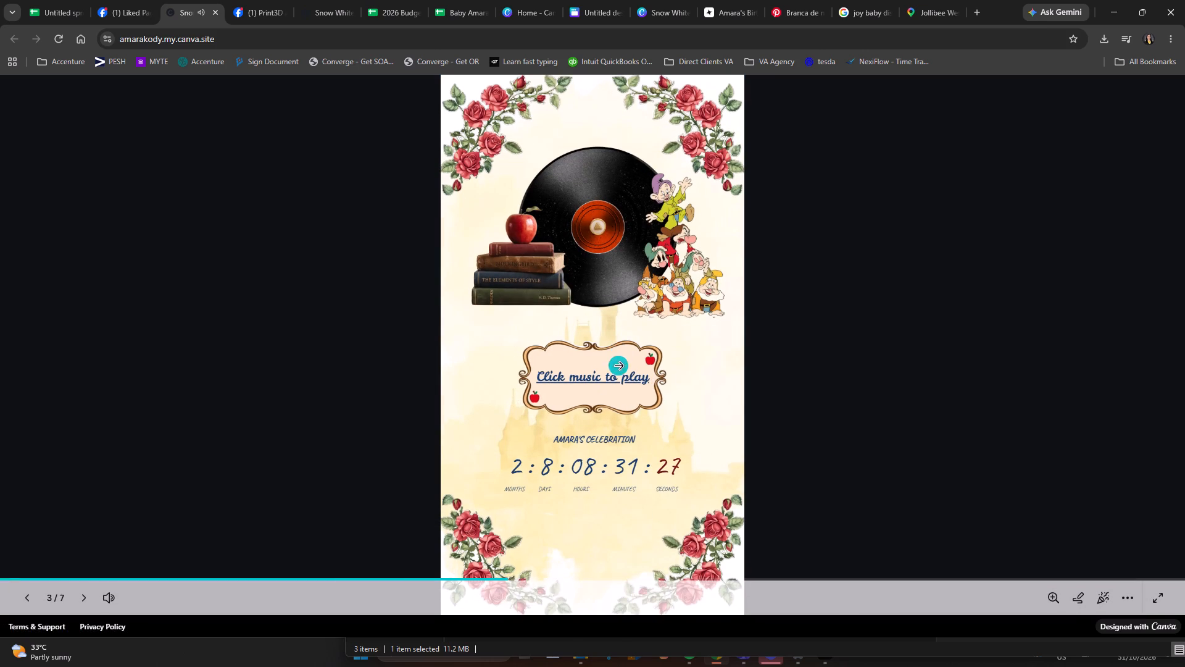
pyautogui.click(618, 375)
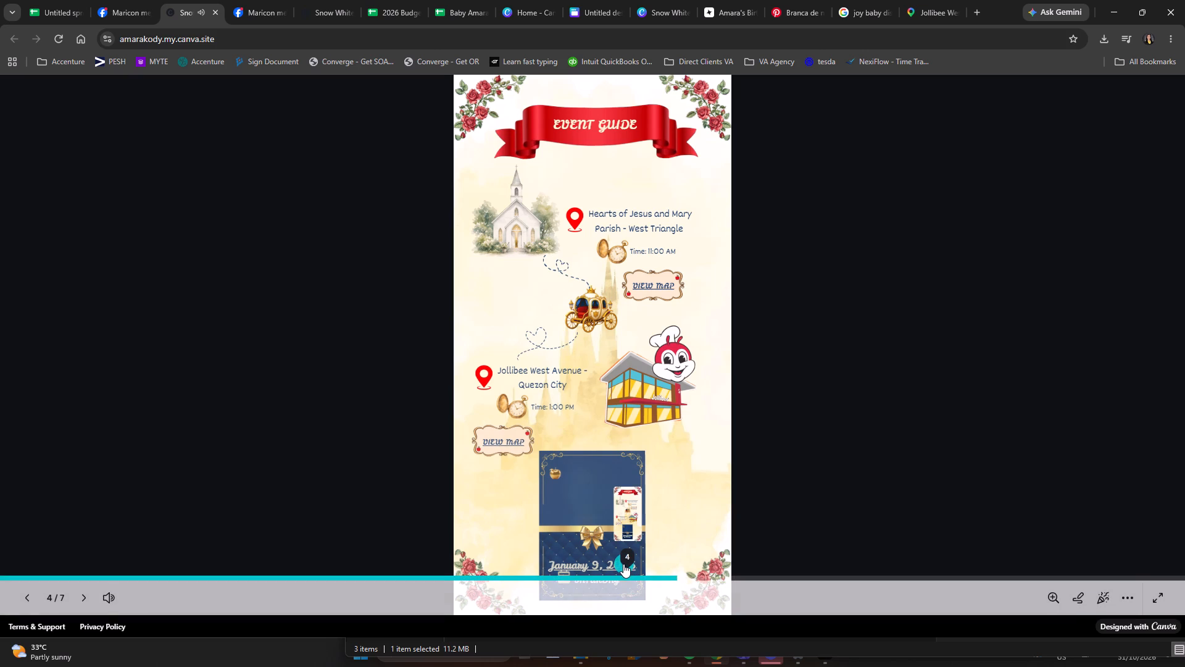
pyautogui.click(622, 562)
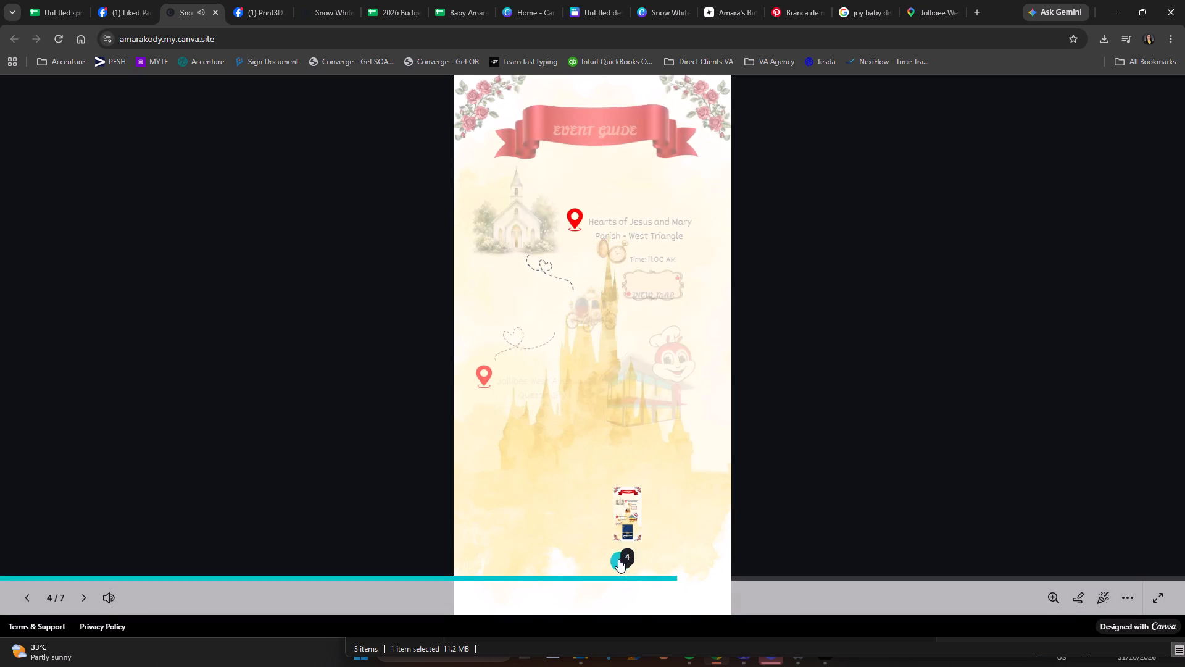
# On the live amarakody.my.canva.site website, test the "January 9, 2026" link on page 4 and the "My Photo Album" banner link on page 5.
pyautogui.scroll(-1, 652, 432)
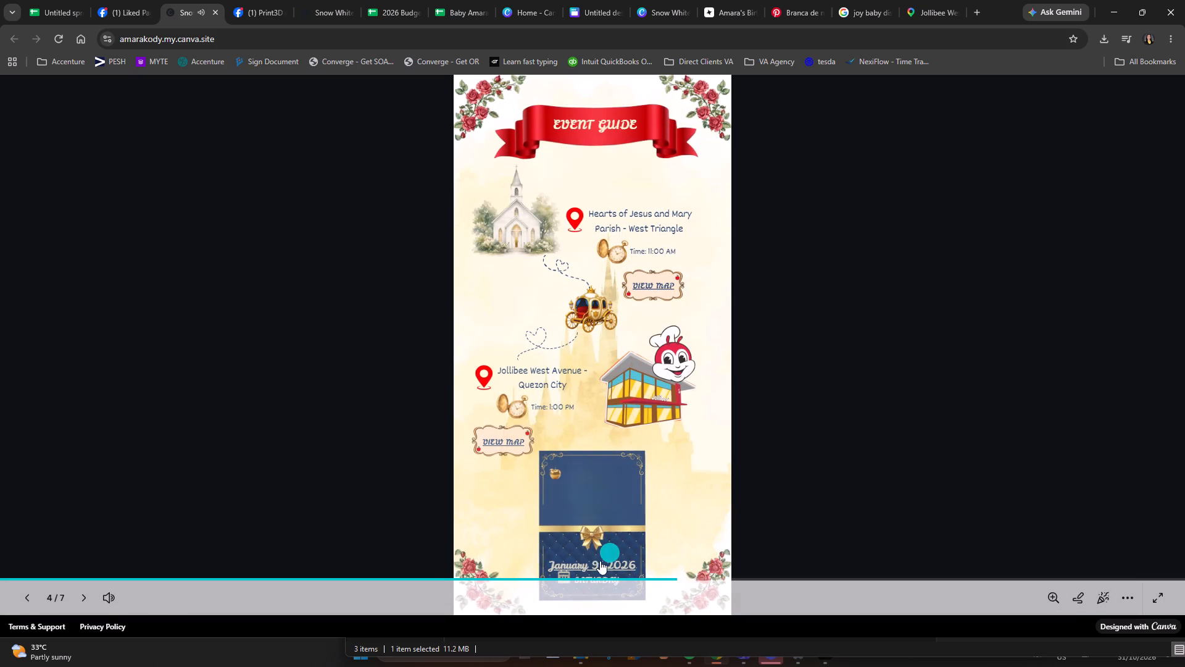
pyautogui.click(588, 558)
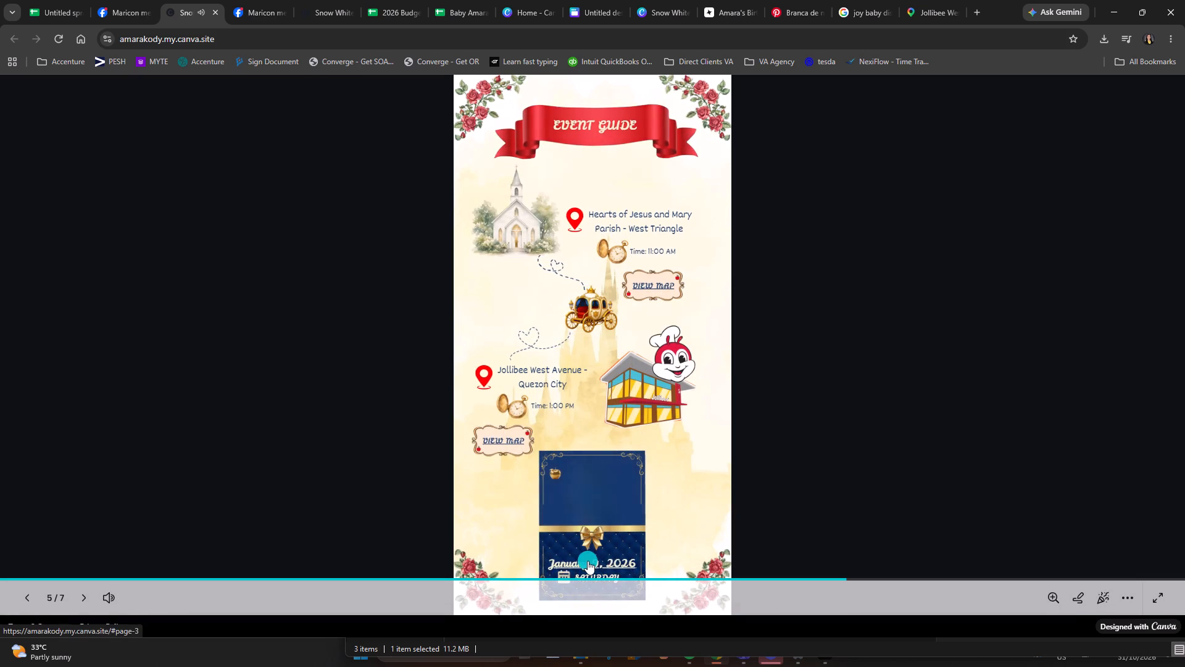
pyautogui.click(588, 561)
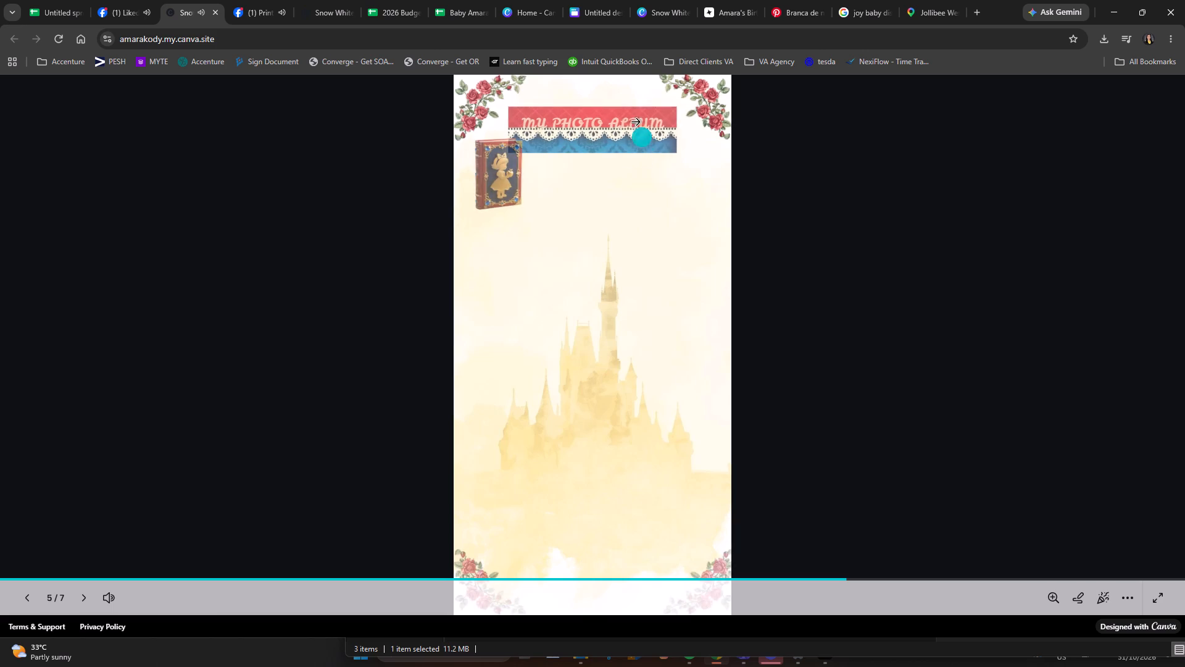
pyautogui.click(643, 119)
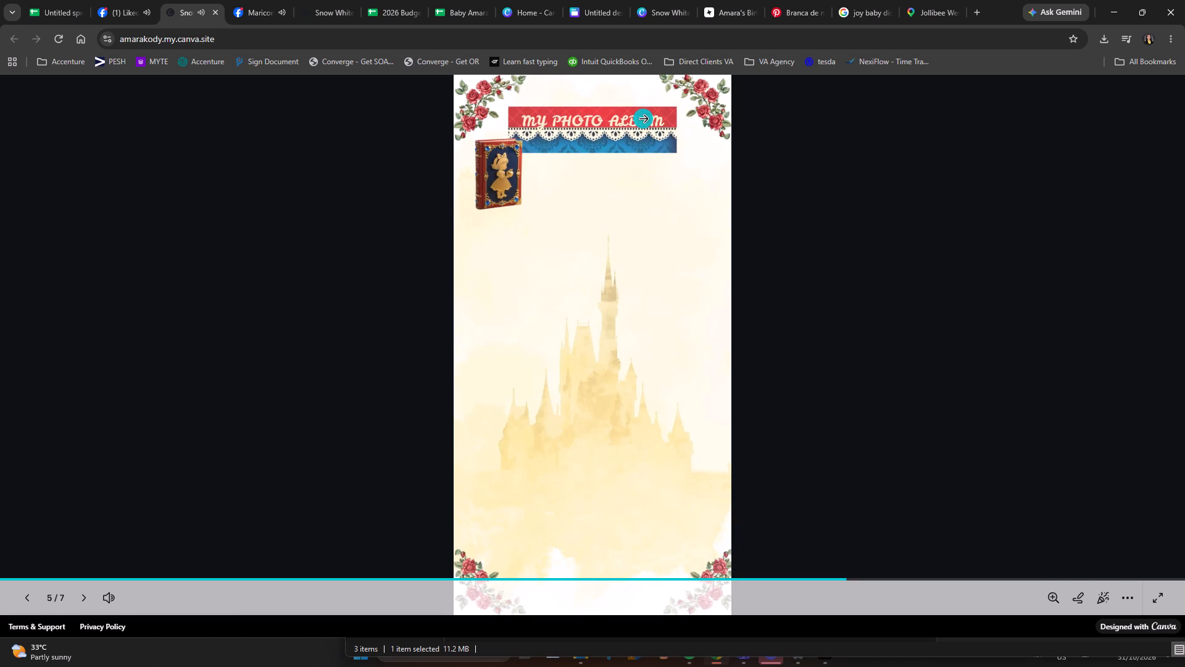
pyautogui.click(615, 119)
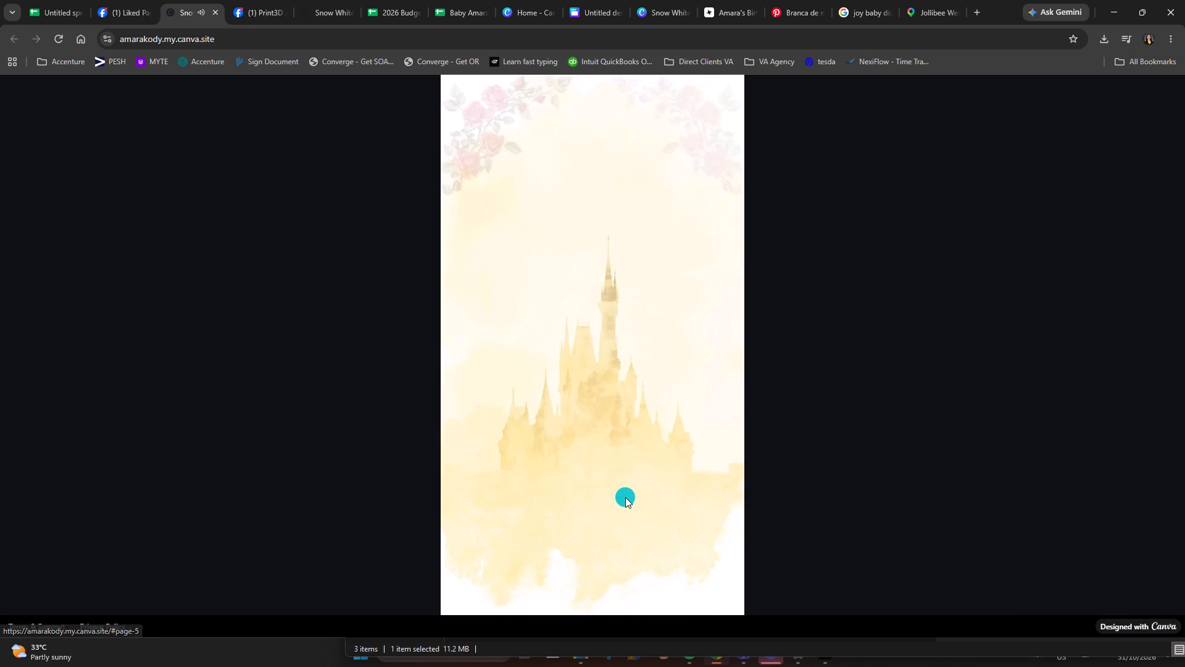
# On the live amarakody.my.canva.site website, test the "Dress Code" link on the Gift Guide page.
pyautogui.click(27, 598)
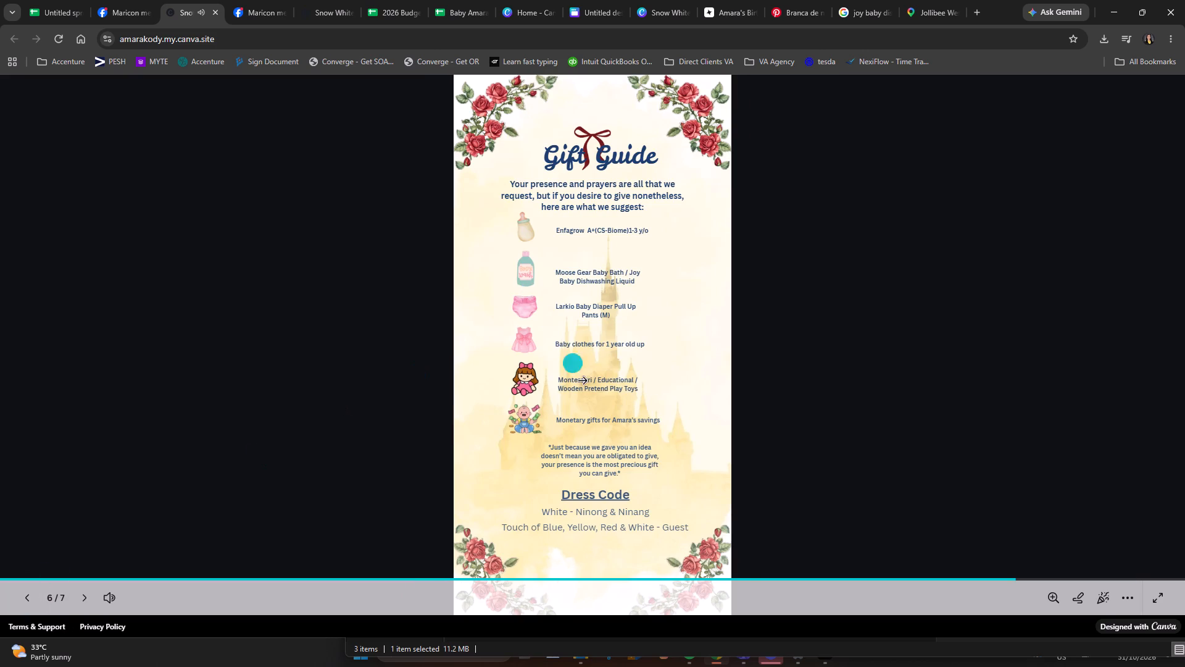
pyautogui.click(599, 497)
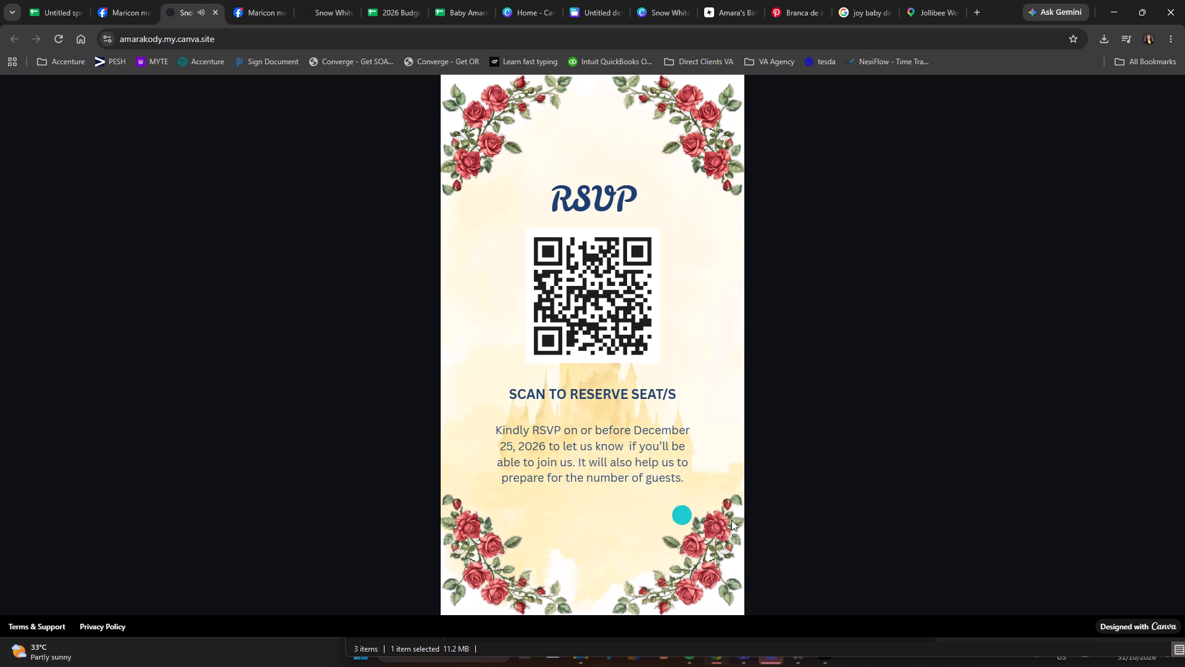
# Switch back to the Snow White Theme design and review the gift list and Dress Code section on page 6.
pyautogui.click(987, 543)
pyautogui.click(931, 0)
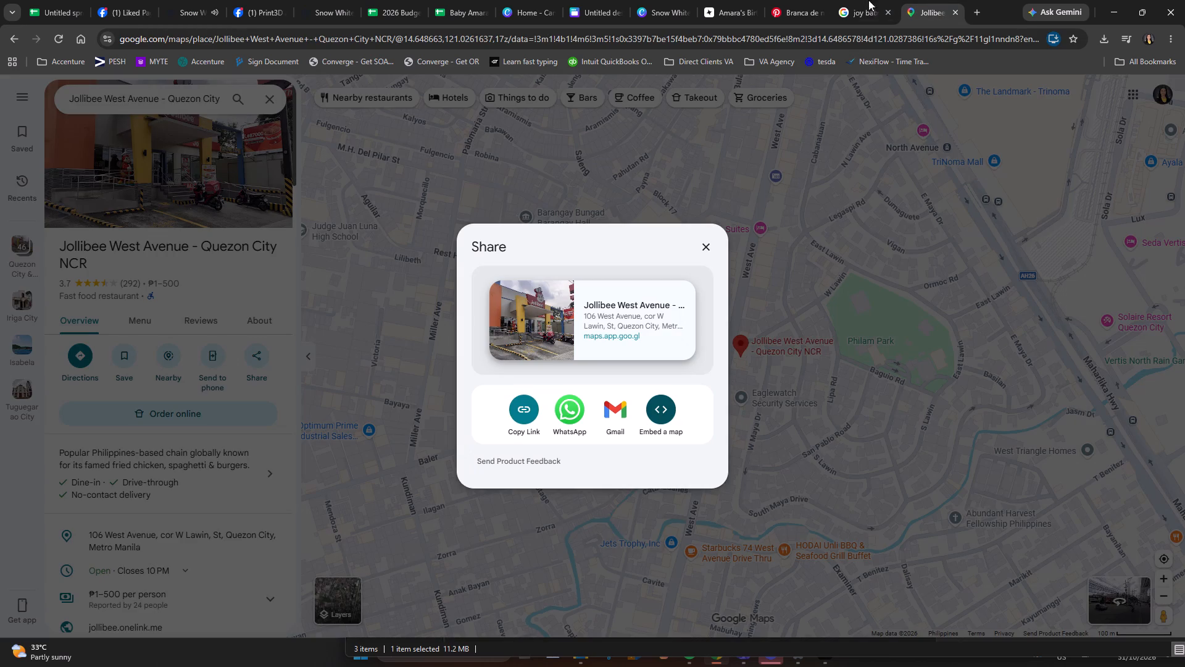
pyautogui.click(659, 15)
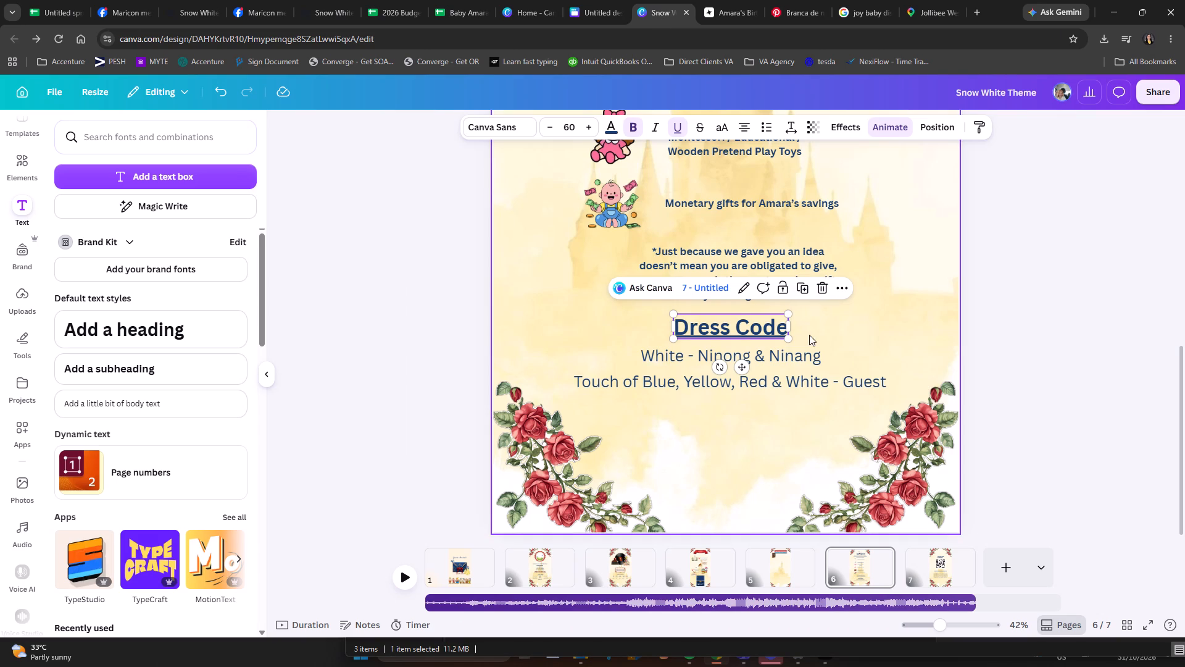
pyautogui.click(844, 338)
pyautogui.scroll(1, 849, 340)
pyautogui.scroll(-1, 849, 340)
pyautogui.scroll(3, 921, 424)
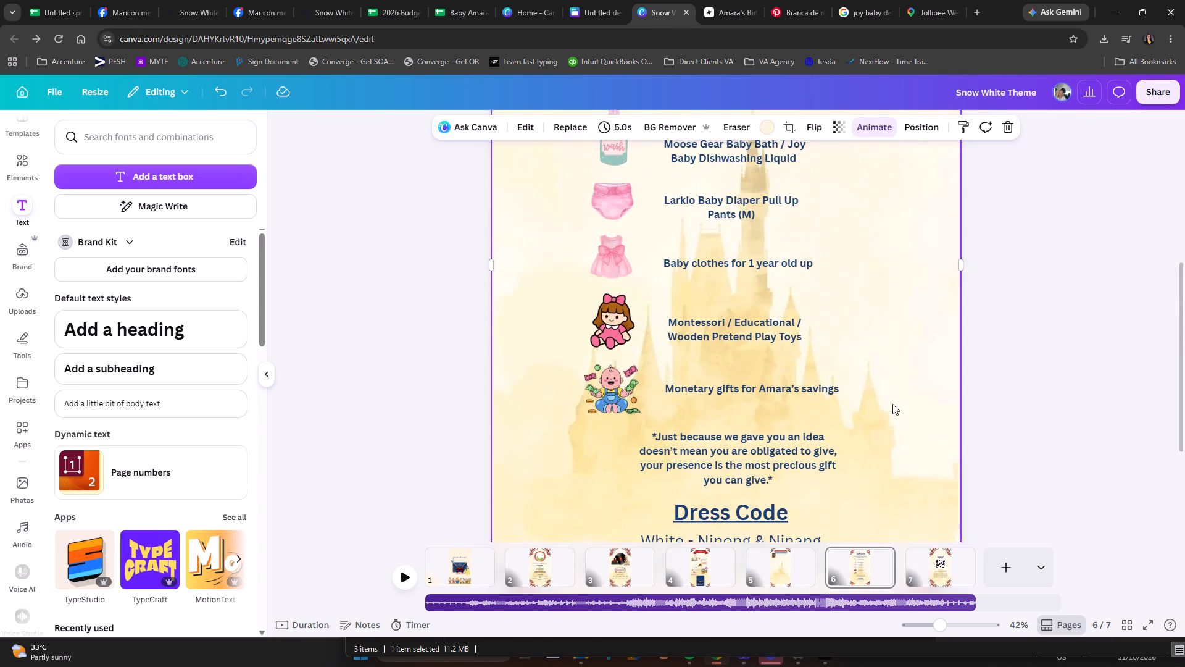
pyautogui.scroll(3, 886, 396)
pyautogui.scroll(-6, 882, 390)
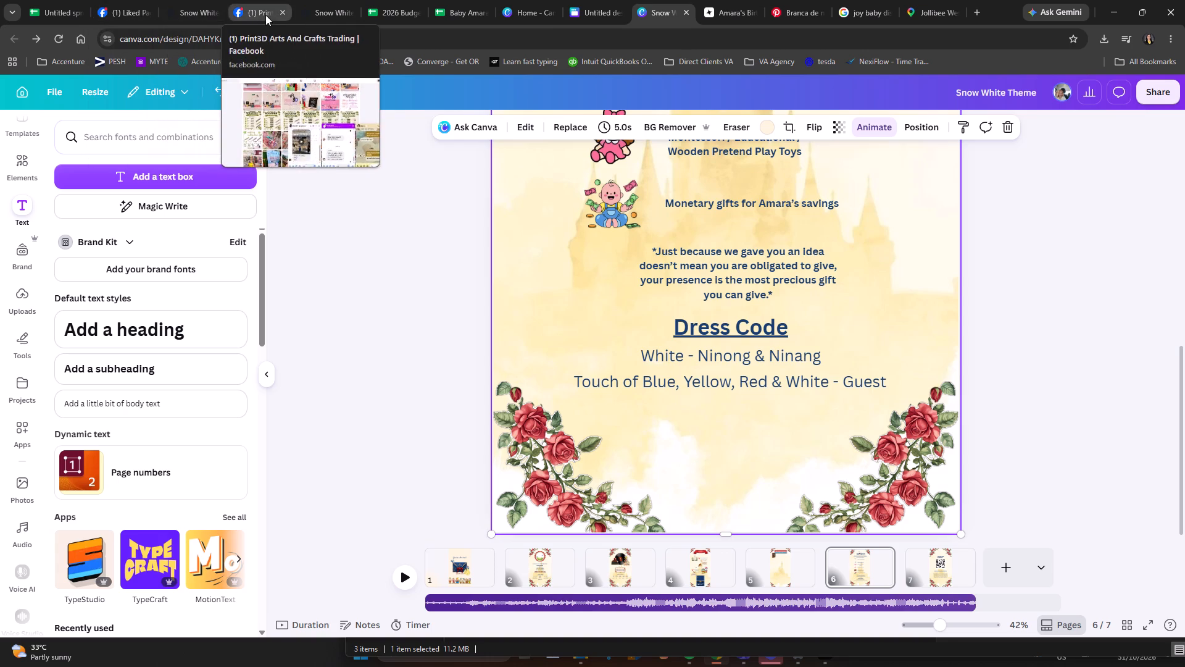
pyautogui.click(194, 12)
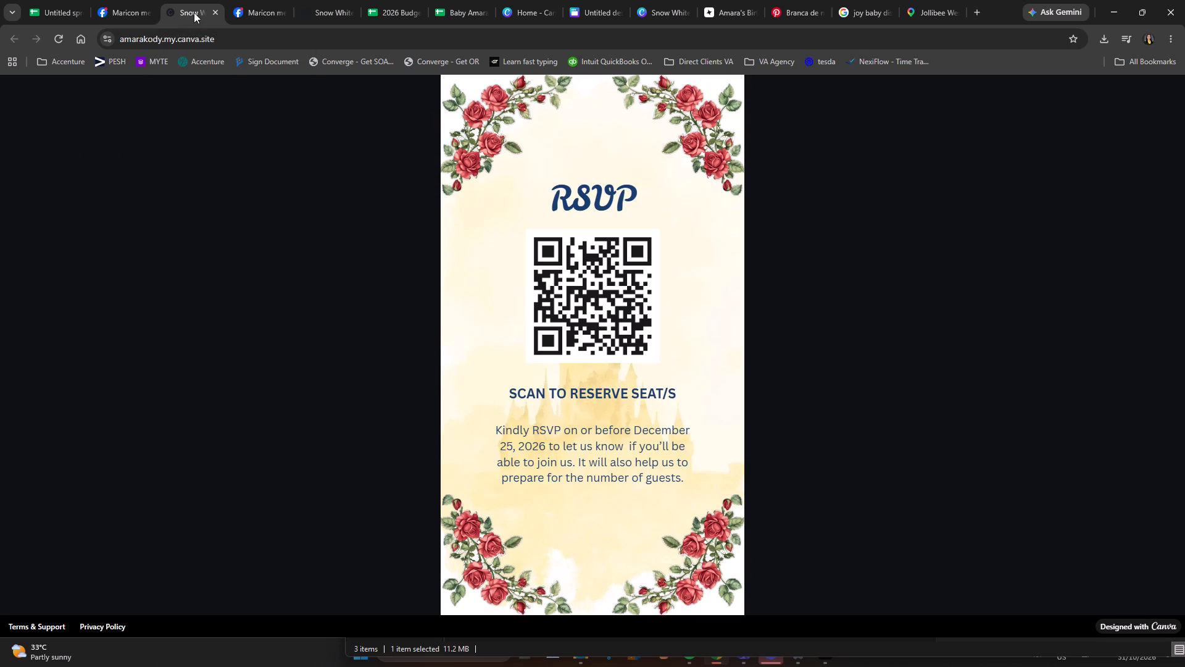
pyautogui.click(212, 14)
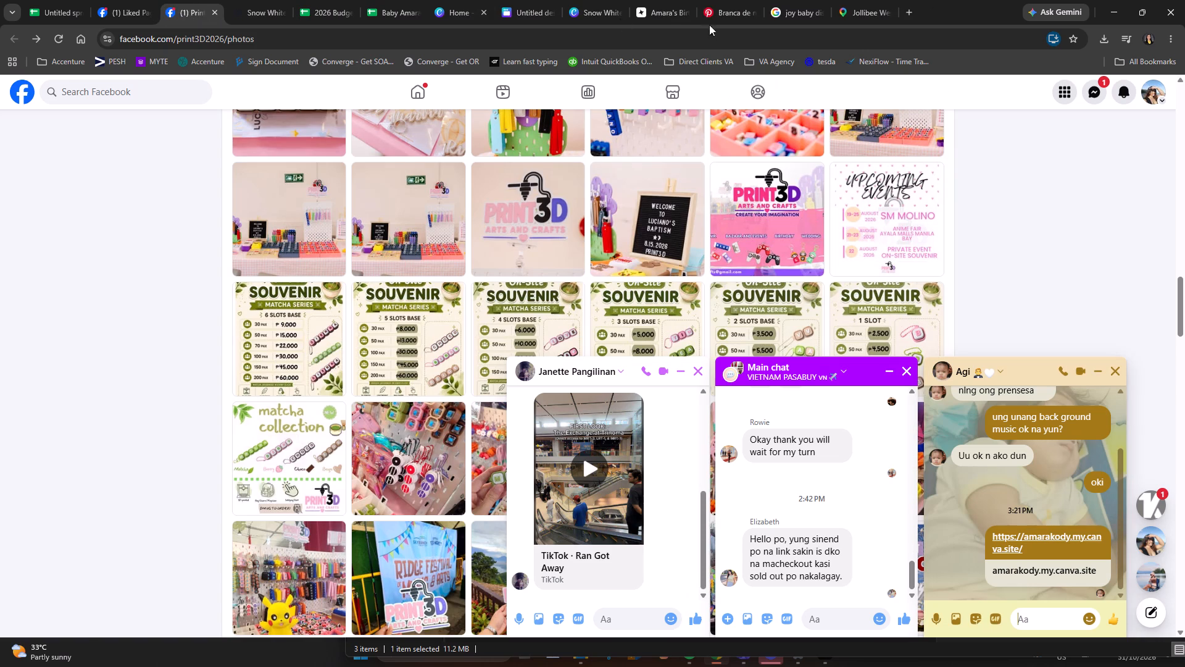
# In the untitled Canva website design, extend the castle background section downward to make the page taller.
pyautogui.click(599, 16)
pyautogui.click(530, 7)
pyautogui.click(741, 299)
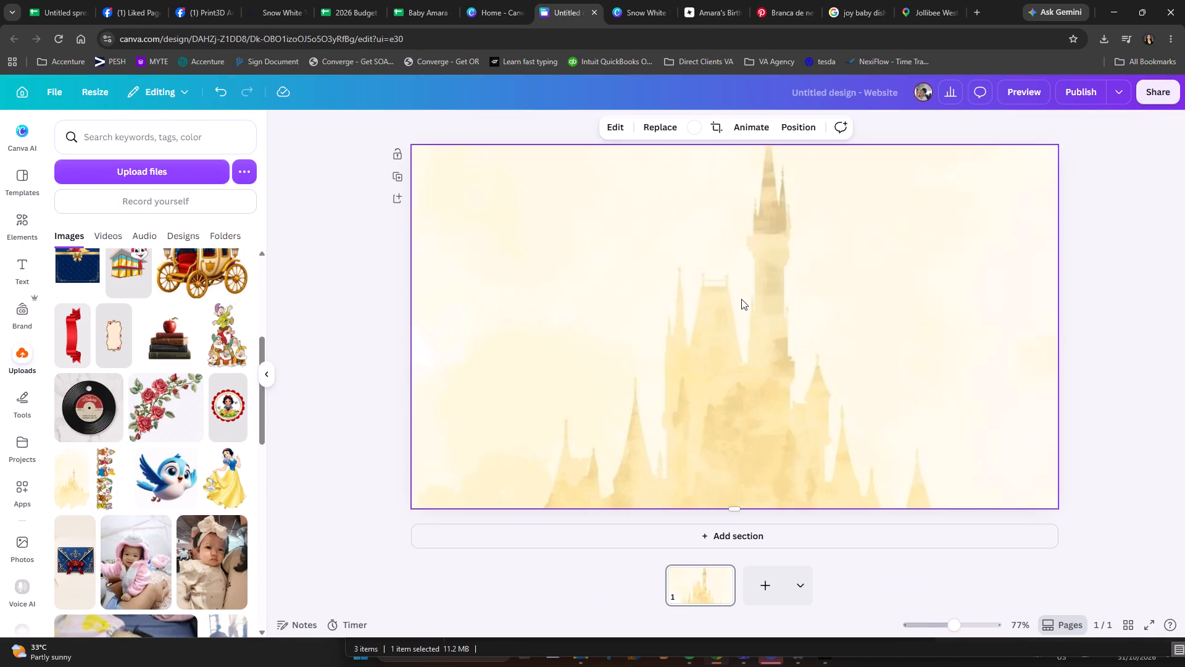
pyautogui.scroll(1, 814, 315)
pyautogui.moveTo(735, 508); pyautogui.dragTo(735, 519)
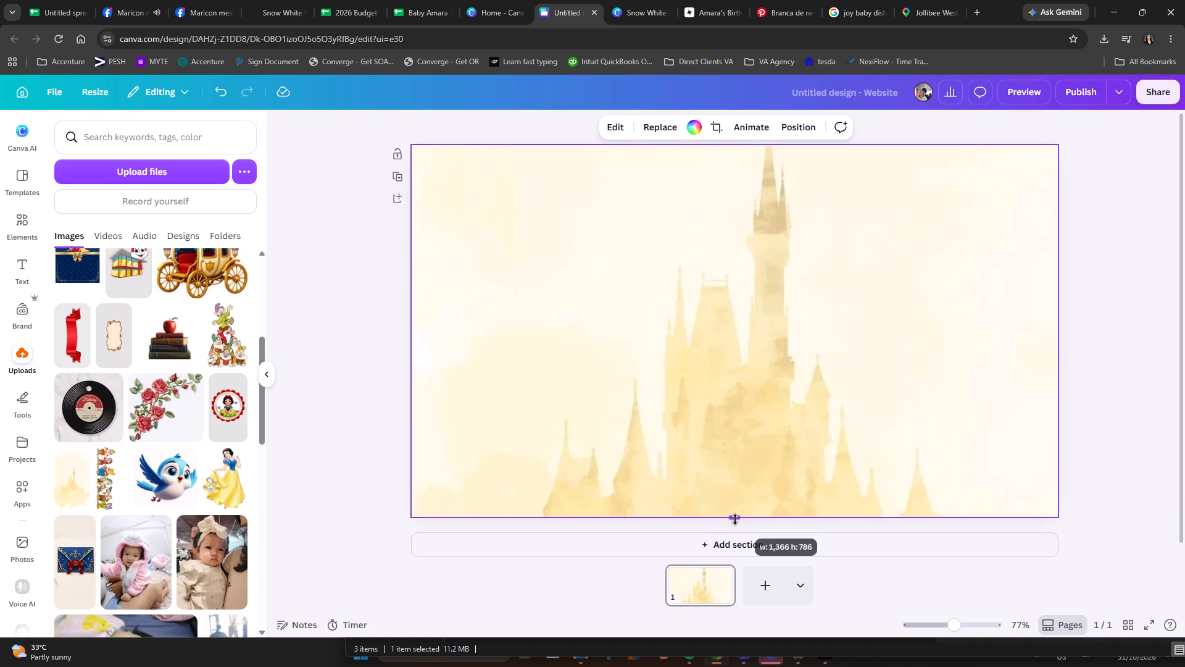
pyautogui.moveTo(735, 519); pyautogui.dragTo(735, 593)
pyautogui.scroll(-3, 768, 461)
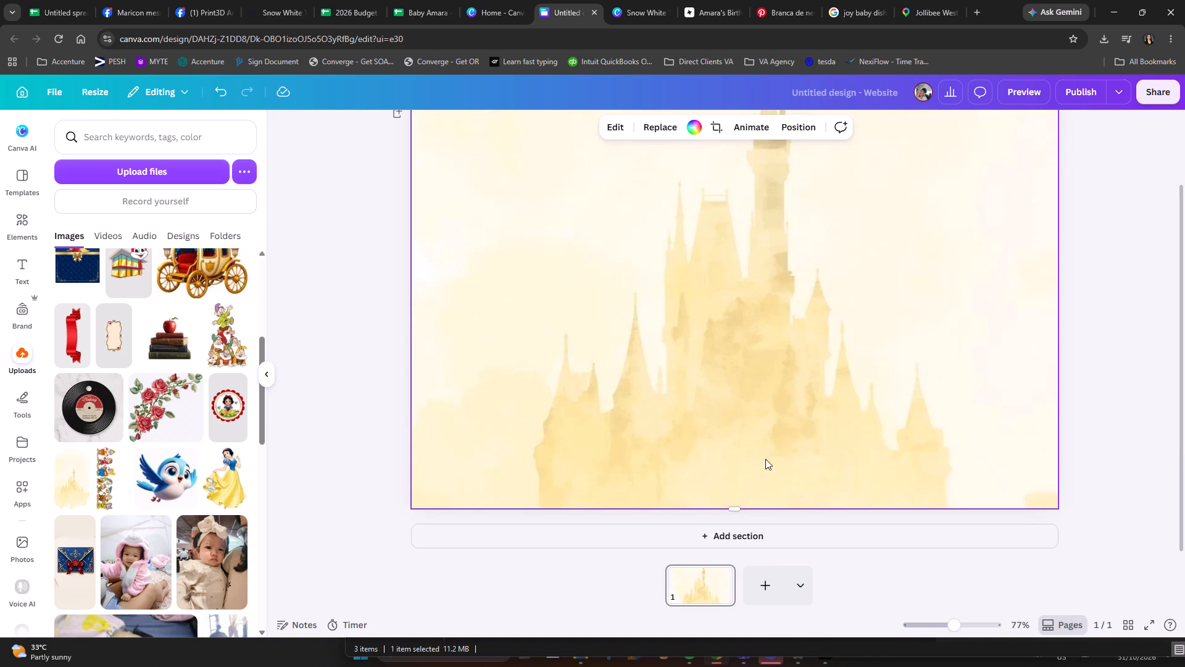
# In the untitled website design, extend the lower edge of the castle-background page to make it taller.
pyautogui.moveTo(731, 510); pyautogui.dragTo(730, 559)
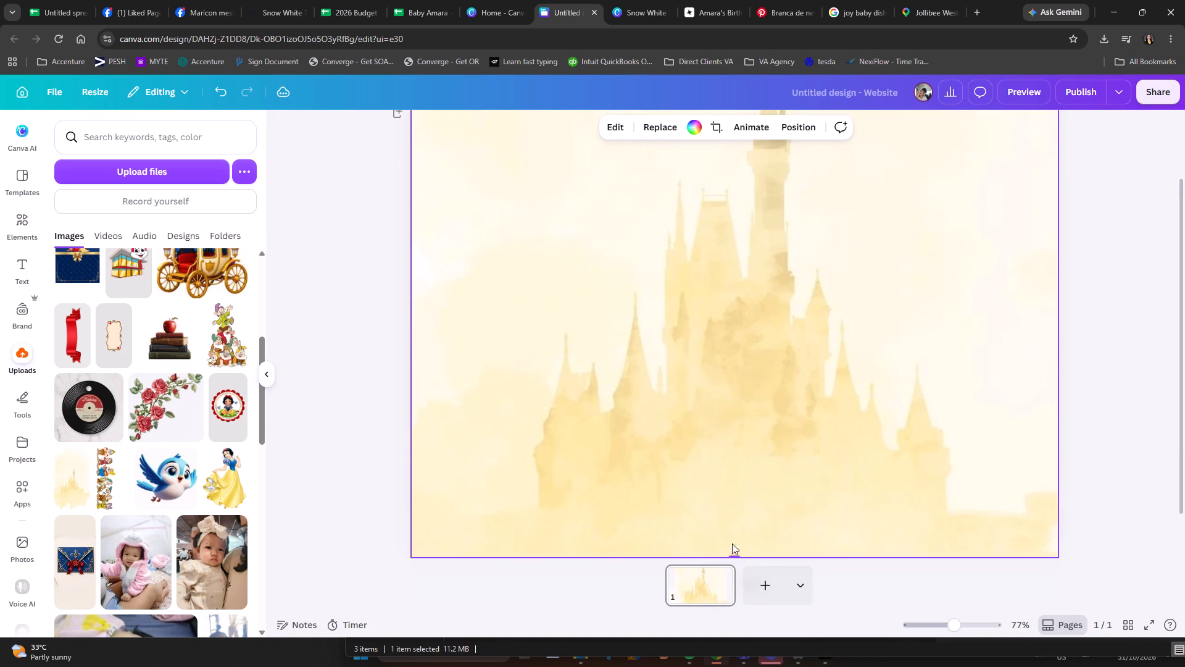
pyautogui.scroll(3, 761, 484)
pyautogui.scroll(-7, 762, 424)
# Copy the "You're Invited !" heading, bird, envelope, "CLICK TO OPEN" text, Snow White and dwarfs from page 1 of the Snow White Theme design into the website design.
pyautogui.click(623, 10)
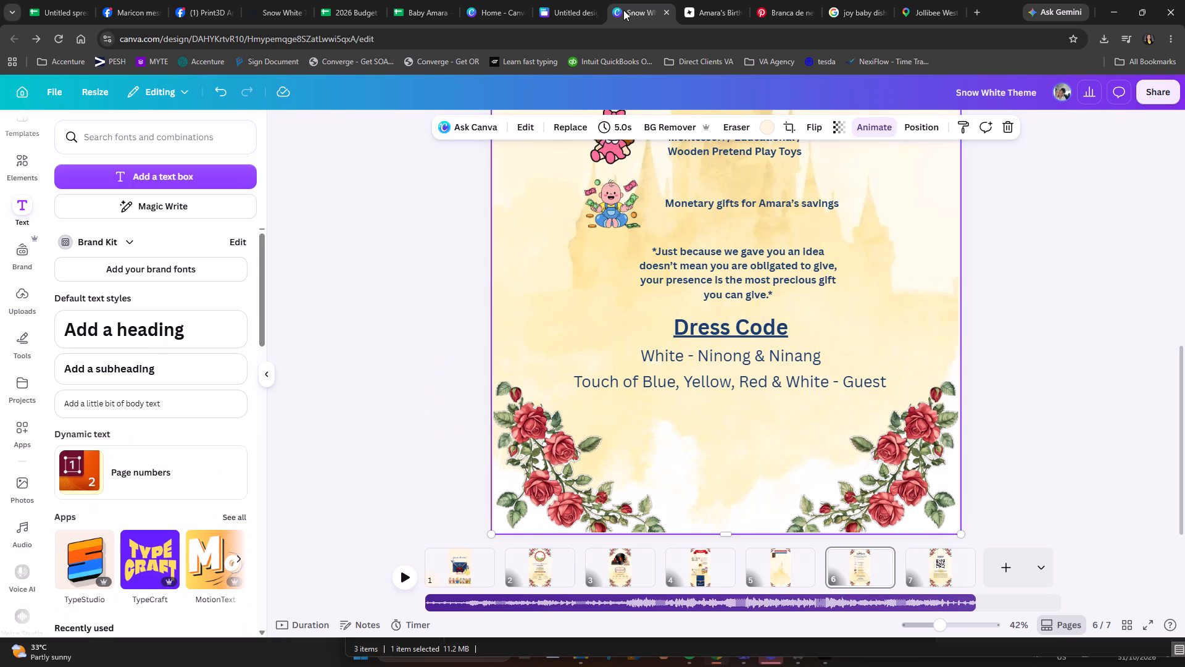
pyautogui.click(459, 557)
pyautogui.scroll(3, 684, 369)
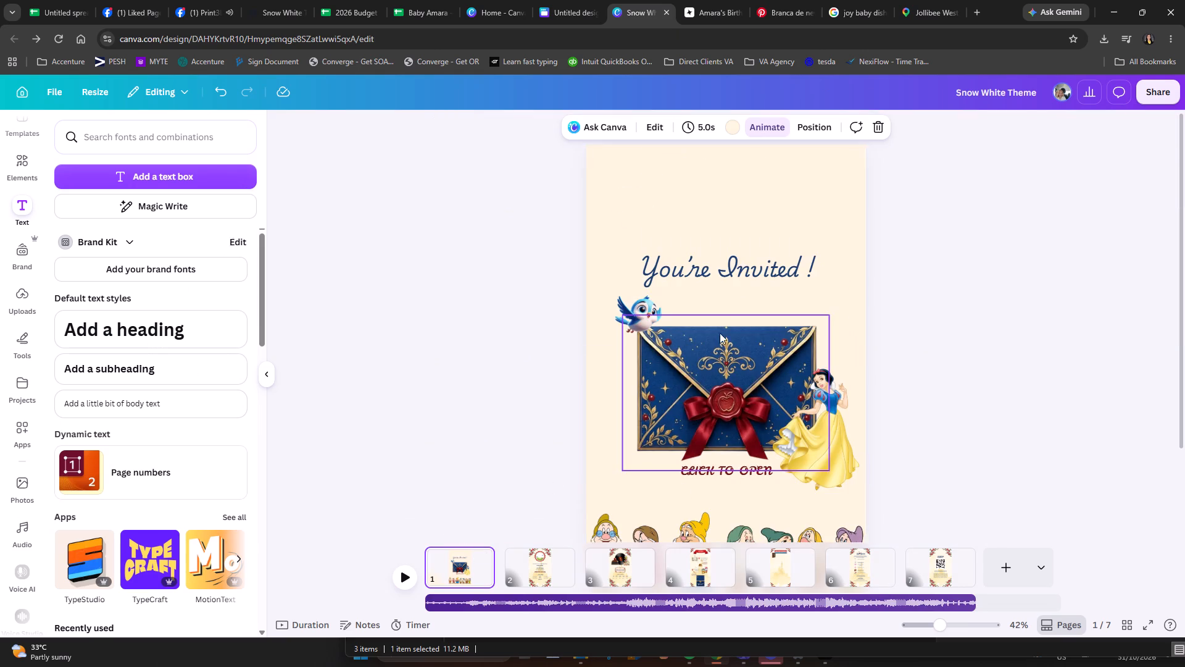
pyautogui.click(744, 262)
pyautogui.moveTo(623, 250); pyautogui.dragTo(810, 594)
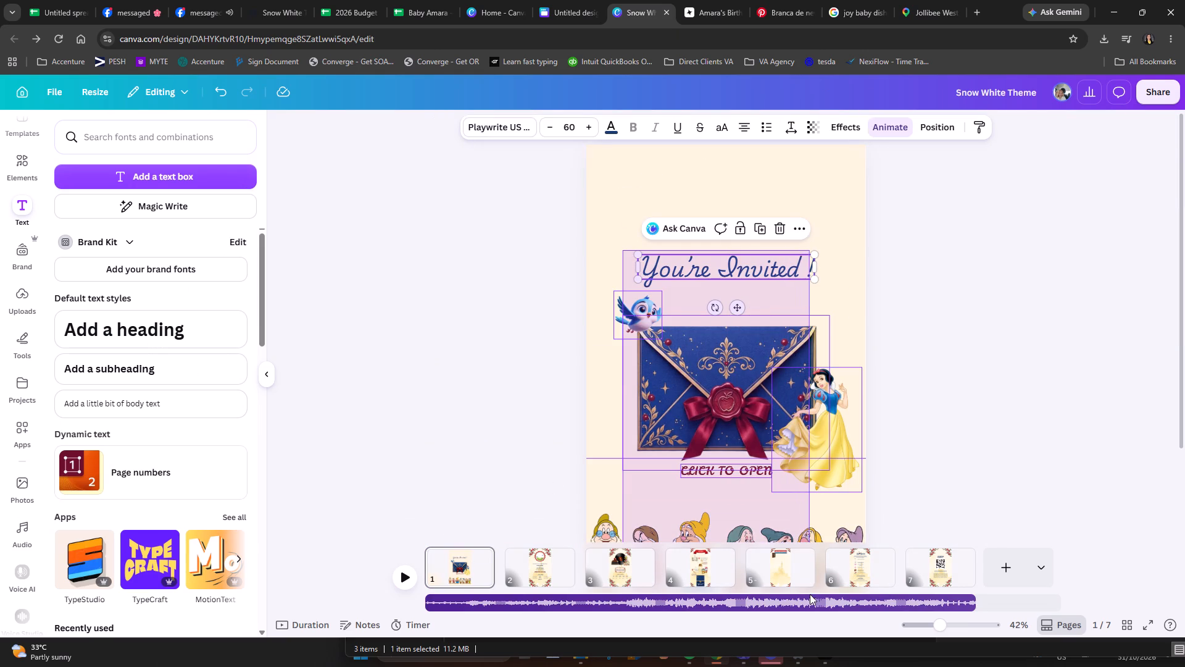
pyautogui.moveTo(810, 594); pyautogui.dragTo(837, 552)
pyautogui.scroll(-3, 837, 522)
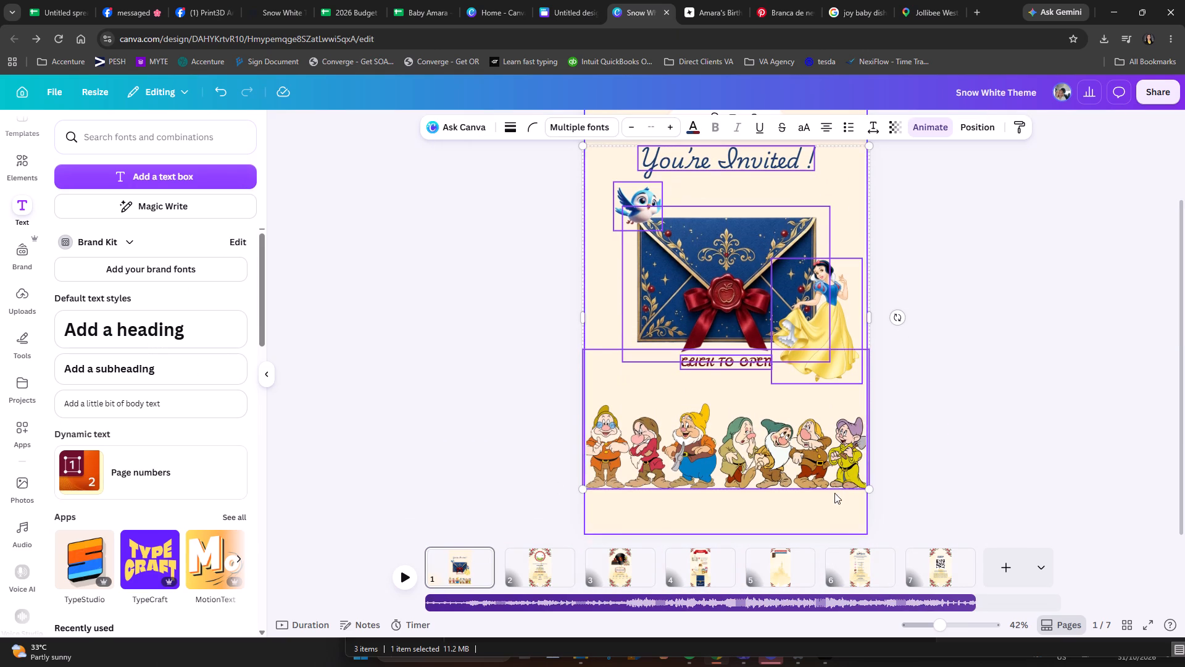
pyautogui.hotkey('ctrl', 'c')
pyautogui.click(567, 15)
pyautogui.scroll(6, 704, 244)
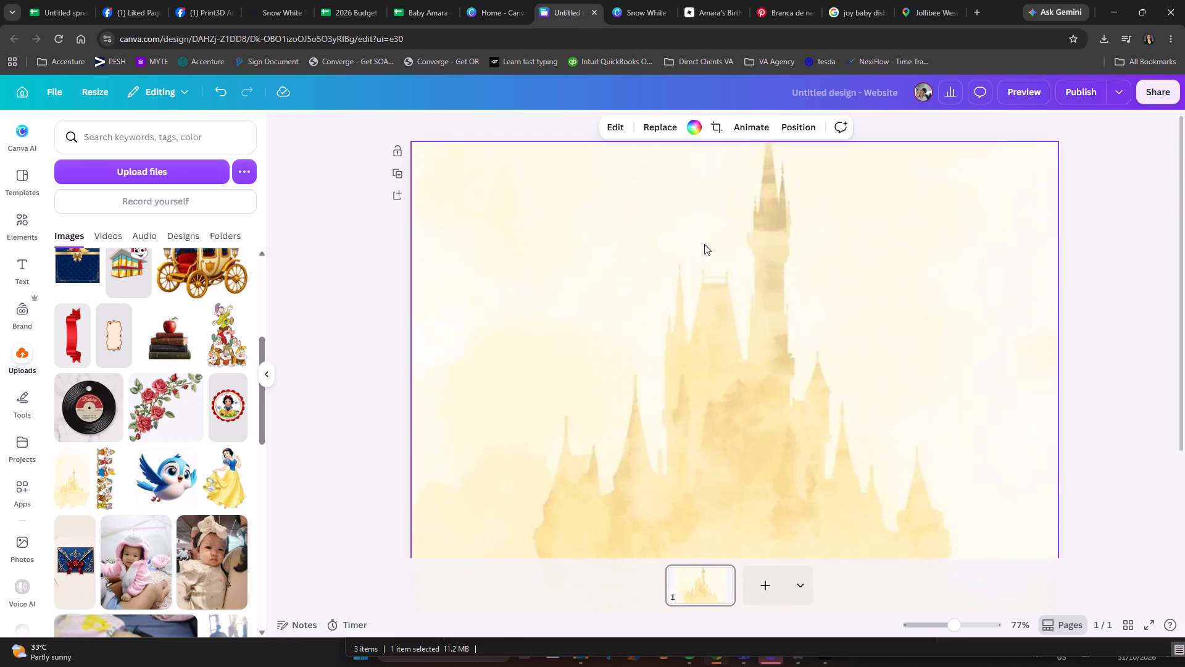
pyautogui.click(704, 244)
pyautogui.hotkey('ctrl', 'v')
pyautogui.click(639, 14)
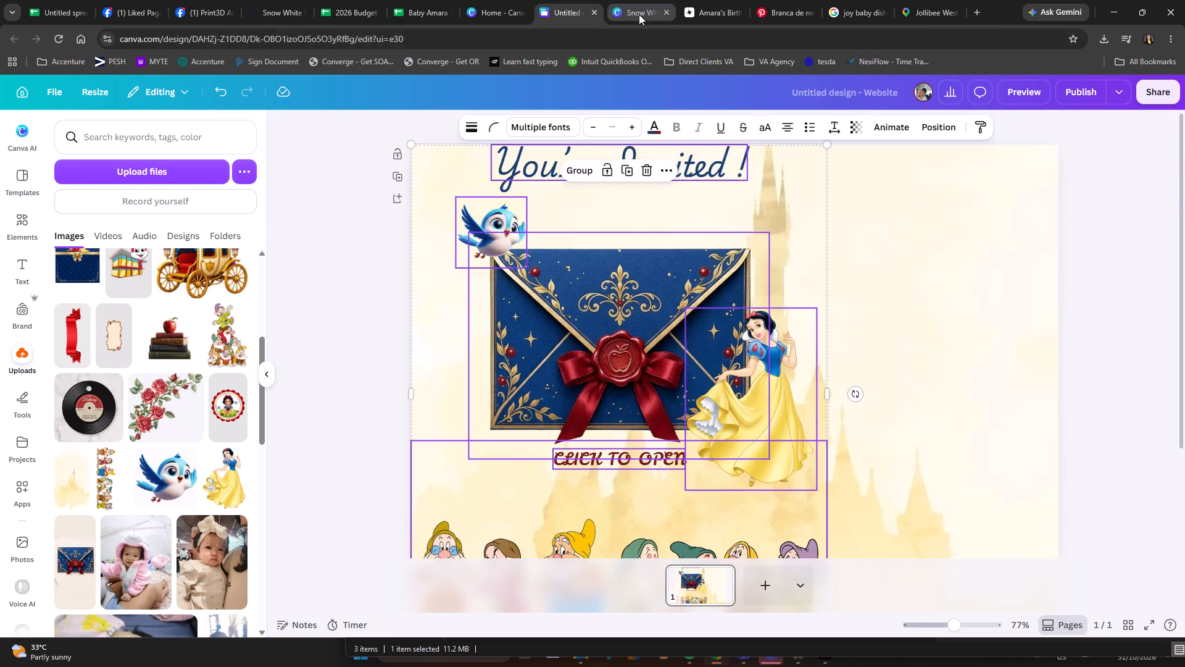
pyautogui.click(566, 12)
# Move the pasted invitation elements together to the horizontal centre of the page, slightly below its top edge.
pyautogui.scroll(2, 790, 309)
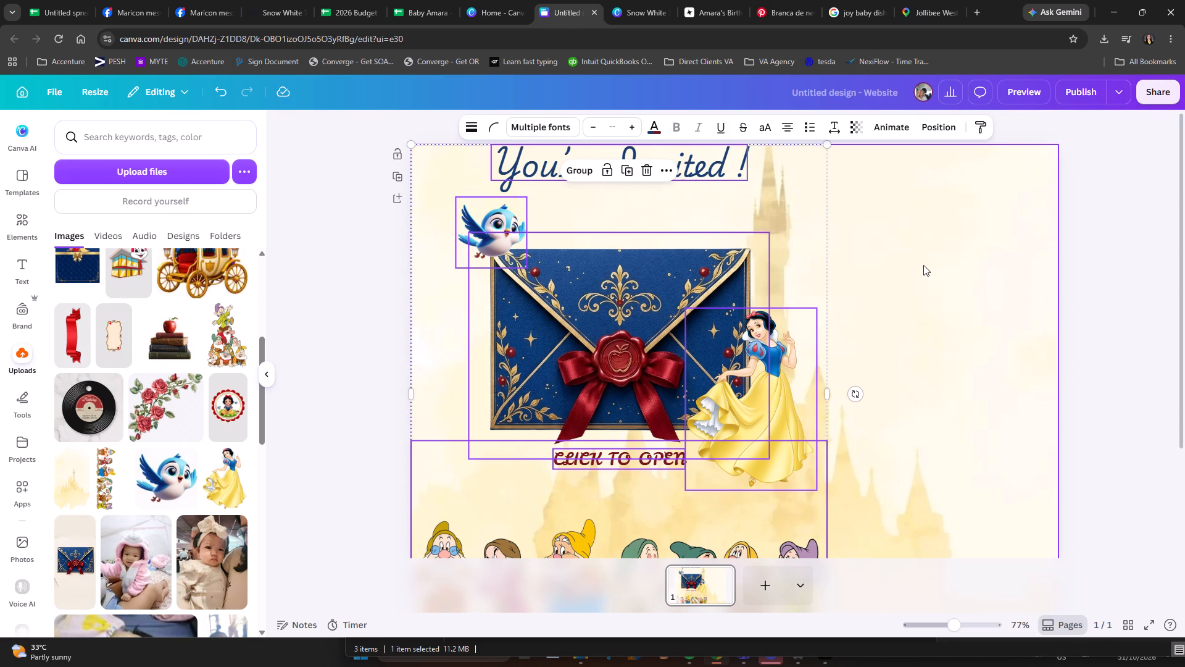
pyautogui.scroll(4, 923, 265)
pyautogui.moveTo(821, 235); pyautogui.dragTo(890, 252)
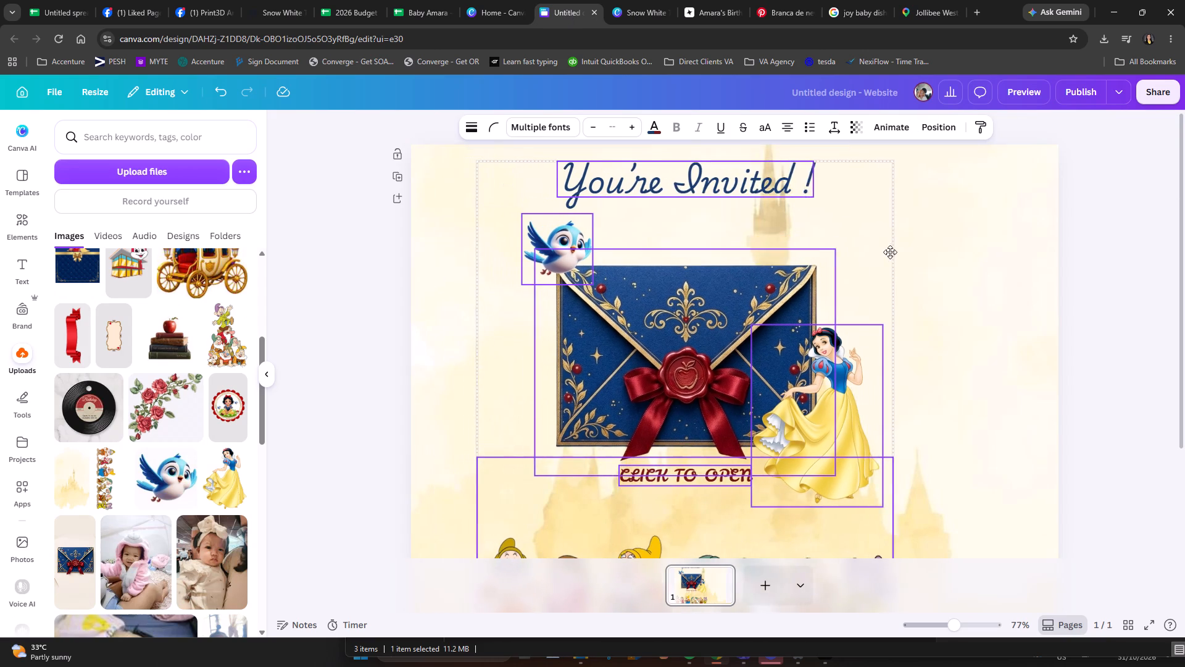
pyautogui.moveTo(890, 252); pyautogui.dragTo(935, 251)
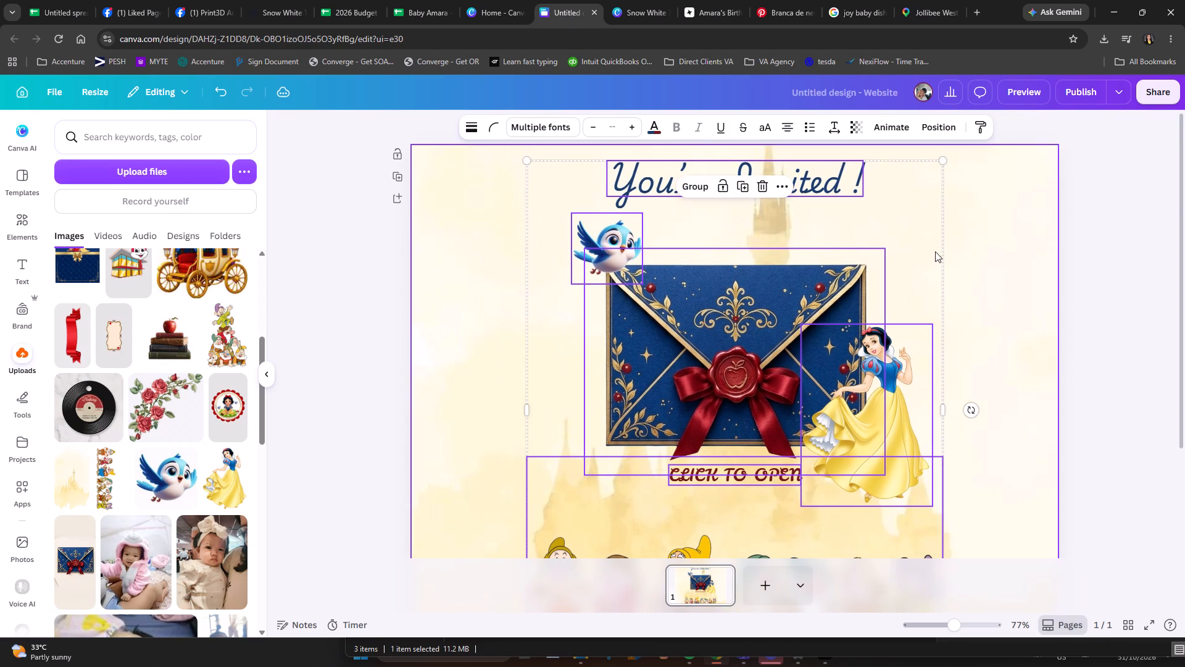
pyautogui.scroll(-2, 935, 252)
pyautogui.scroll(-3, 971, 318)
pyautogui.click(965, 472)
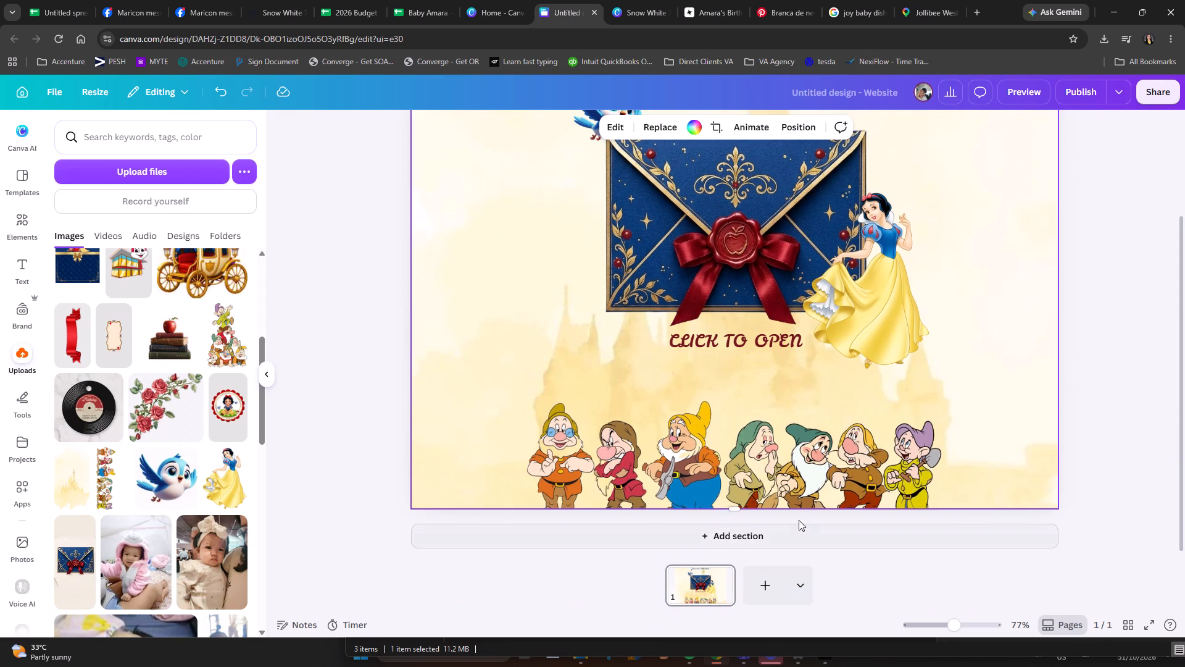
# Extend the website page's lower edge slightly so the dwarfs' feet fit on the castle background.
pyautogui.moveTo(739, 510); pyautogui.dragTo(738, 529)
pyautogui.click(986, 413)
pyautogui.scroll(2, 986, 413)
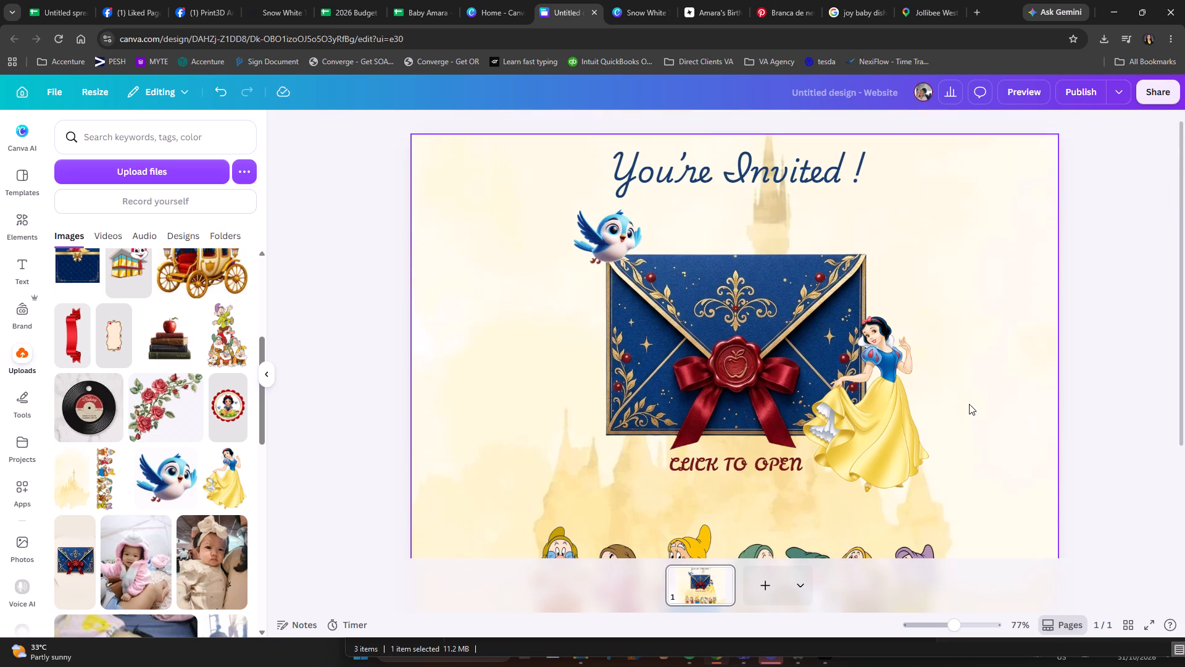
pyautogui.click(742, 368)
pyautogui.click(1016, 271)
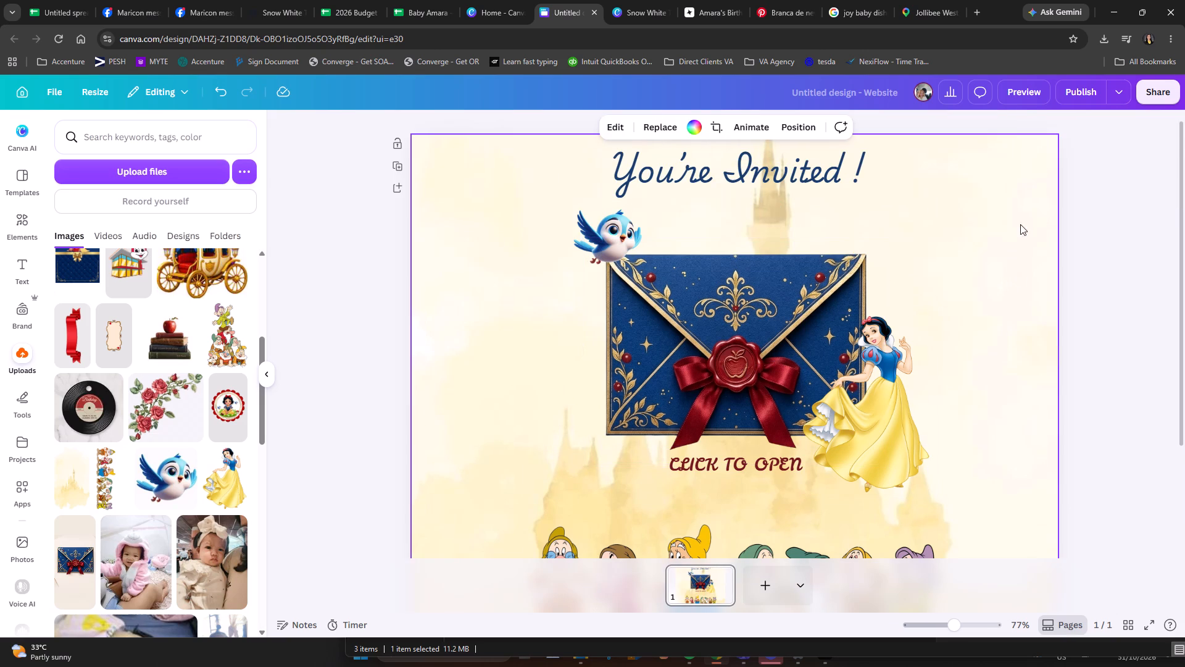
# Preview the website page in its mobile and desktop versions, examine the enlarged layouts, and close the preview.
pyautogui.click(1021, 96)
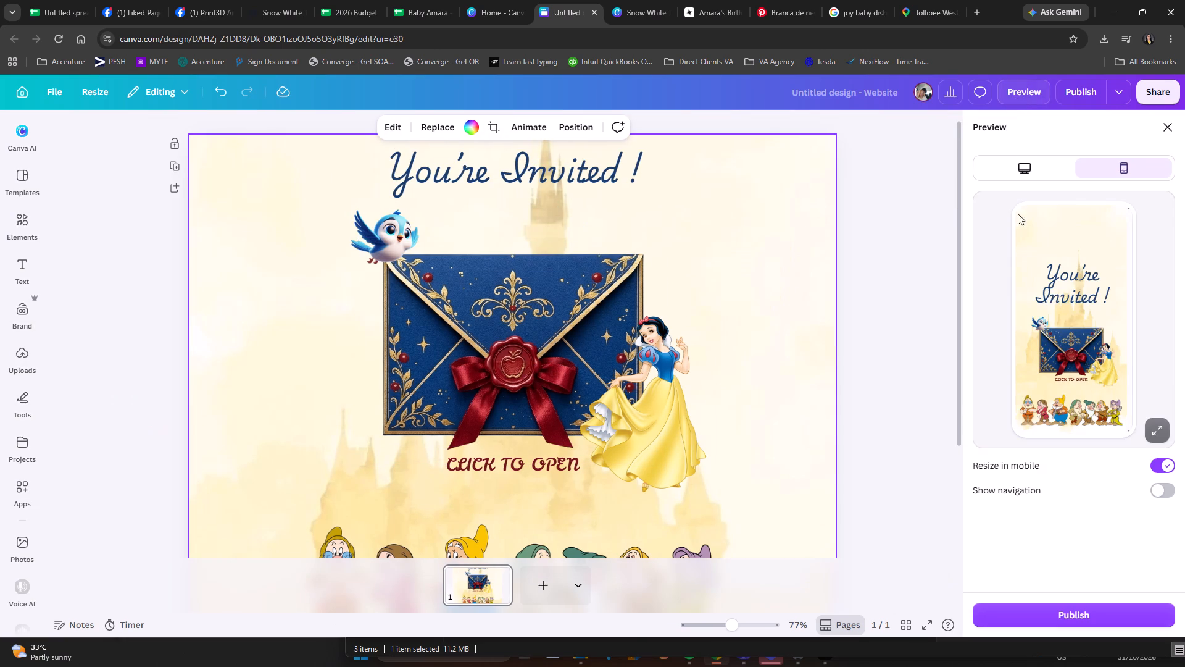
pyautogui.click(1161, 427)
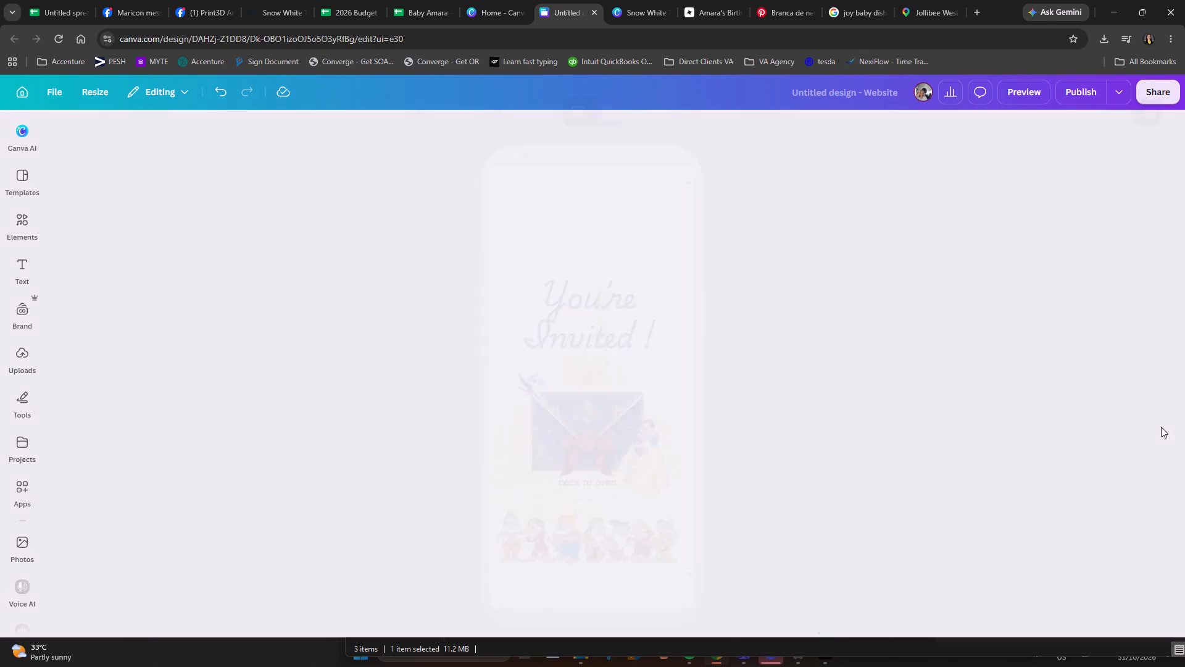
pyautogui.click(650, 434)
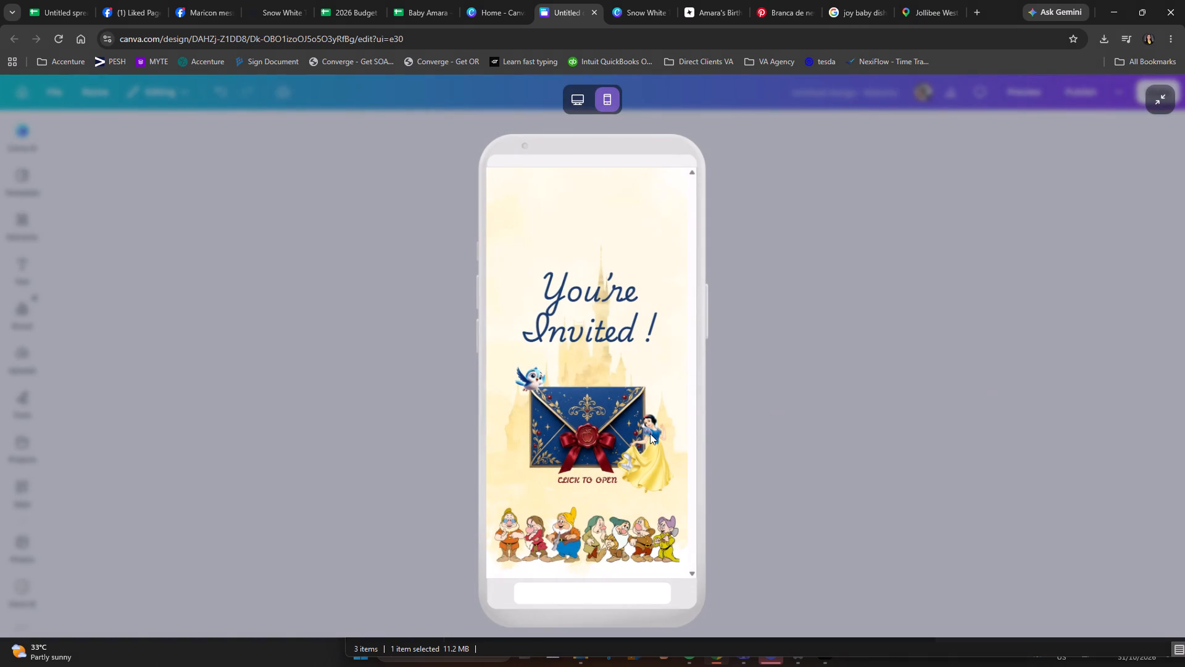
pyautogui.click(812, 388)
pyautogui.click(580, 94)
pyautogui.scroll(-3, 680, 401)
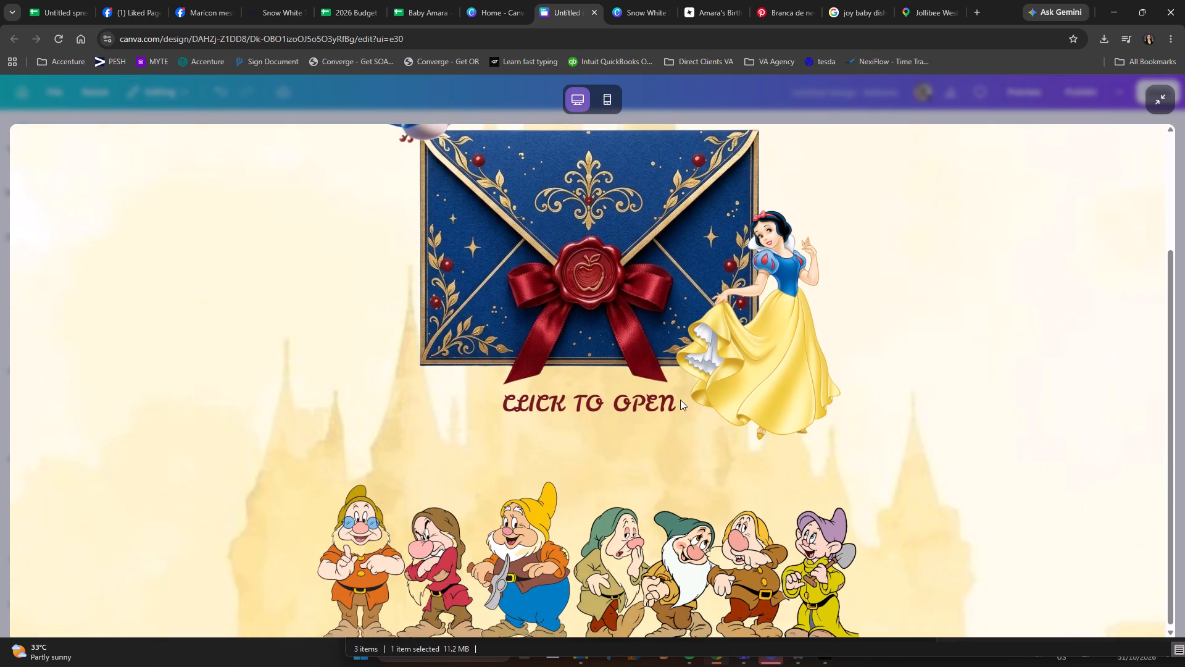
pyautogui.scroll(-3, 698, 403)
pyautogui.scroll(3, 700, 392)
pyautogui.click(610, 431)
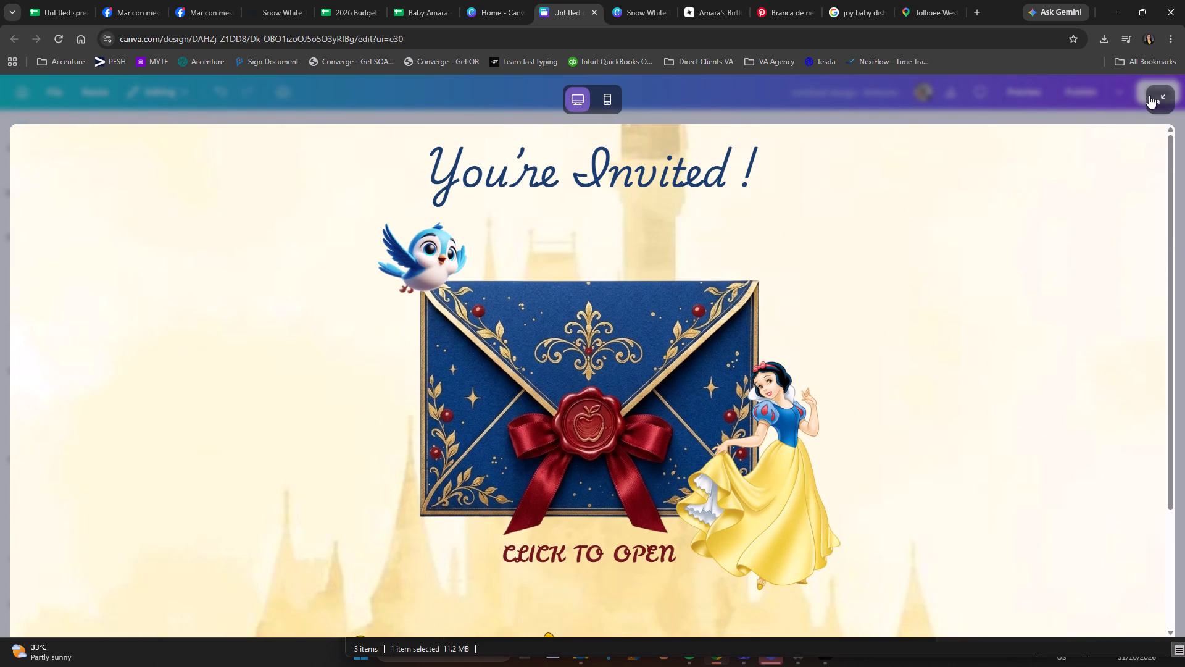
pyautogui.click(1137, 95)
pyautogui.click(1152, 96)
pyautogui.scroll(2, 855, 299)
pyautogui.scroll(2, 721, 271)
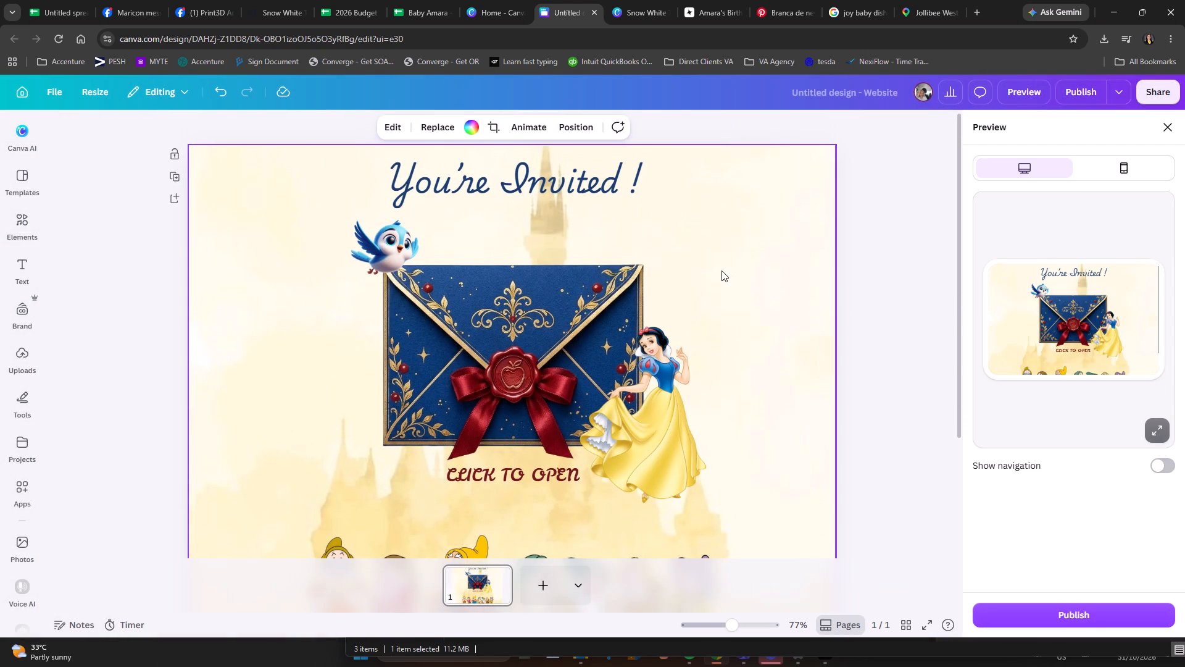
pyautogui.scroll(2, 728, 239)
pyautogui.click(750, 237)
pyautogui.click(1131, 154)
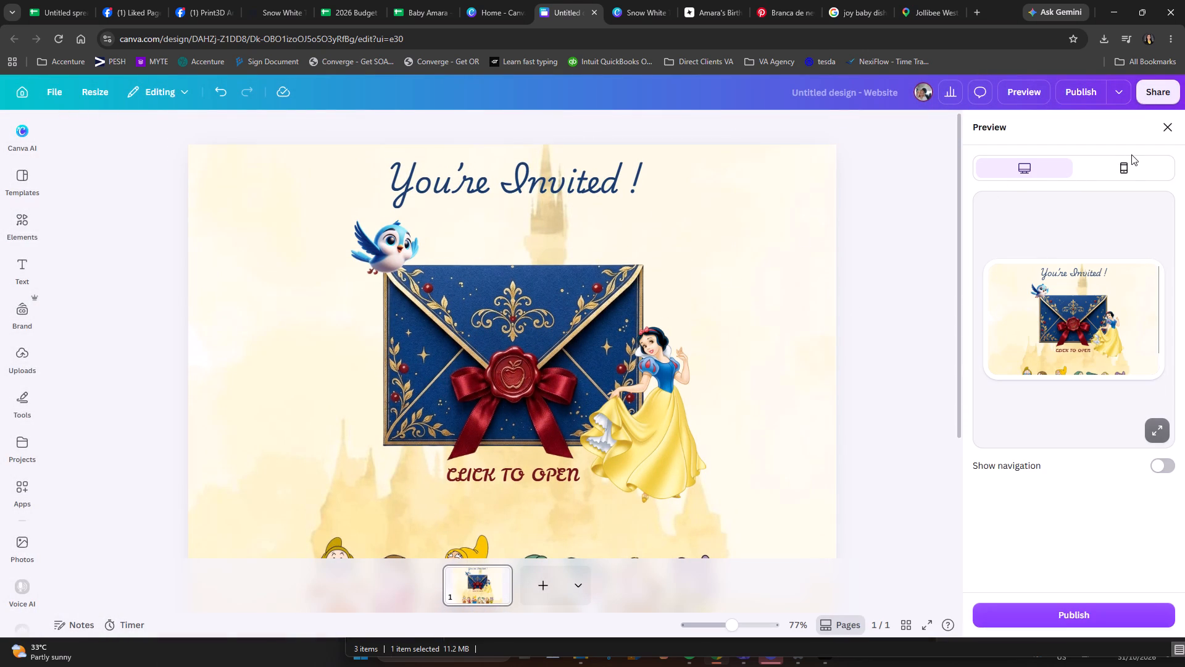
pyautogui.click(1129, 163)
pyautogui.click(1039, 167)
pyautogui.click(1164, 135)
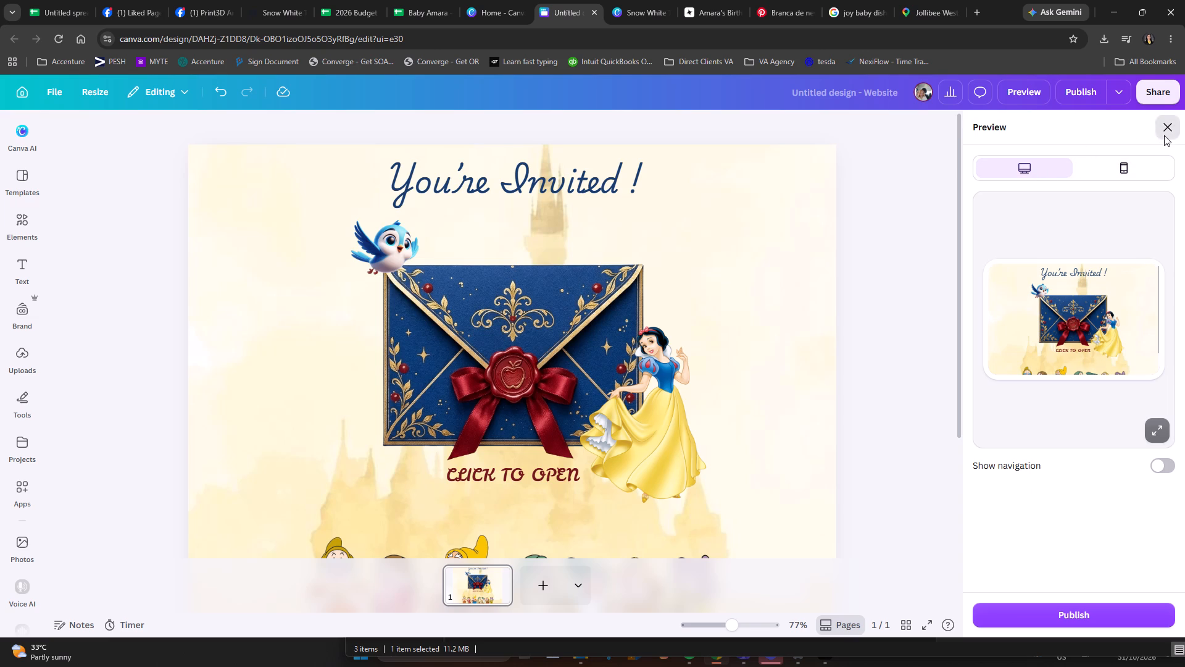
# Extend the page's lower edge further to add space below the seven dwarfs.
pyautogui.scroll(2, 786, 313)
pyautogui.scroll(-2, 783, 302)
pyautogui.scroll(1, 783, 302)
pyautogui.scroll(-4, 783, 301)
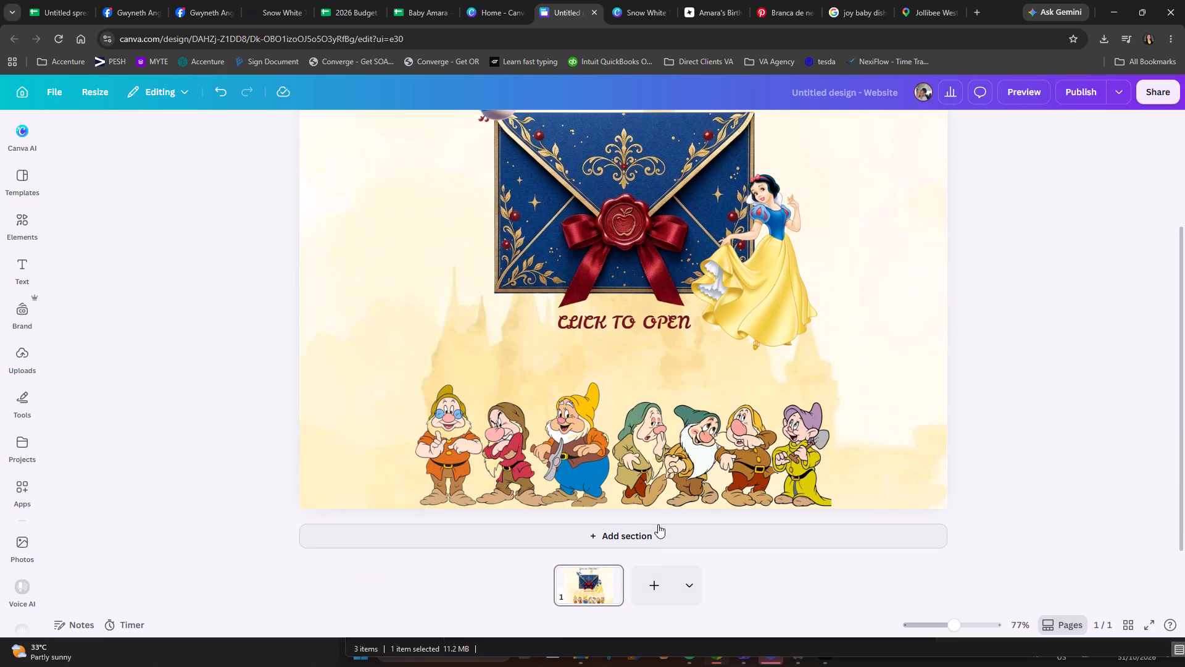
pyautogui.click(625, 508)
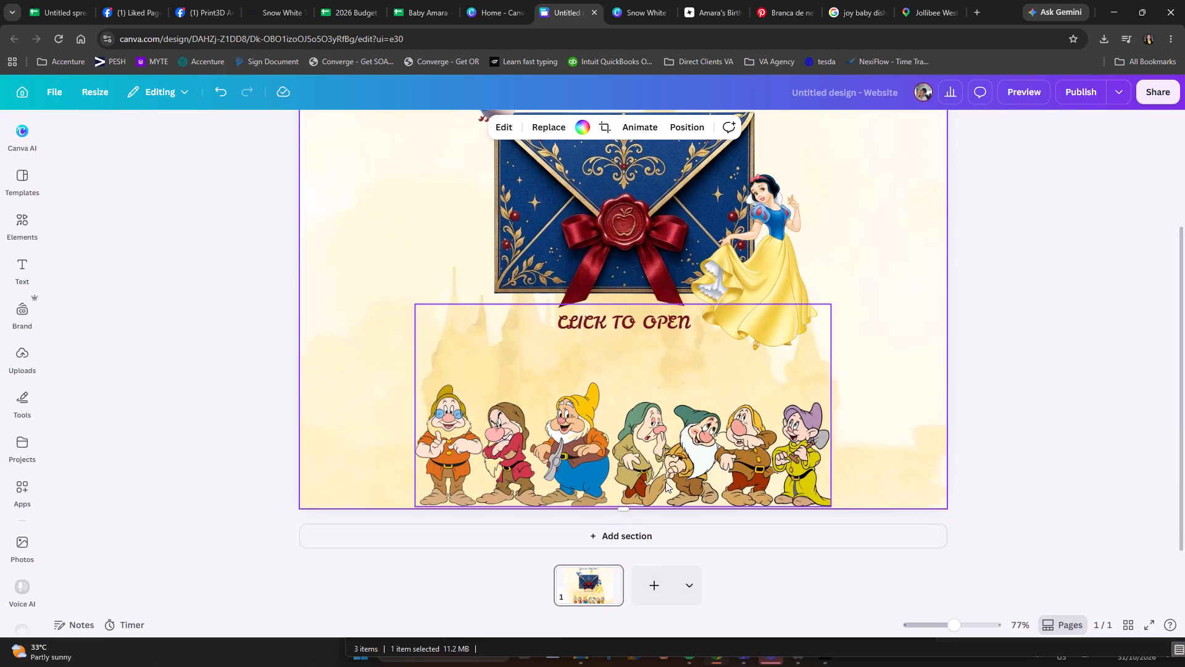
pyautogui.moveTo(622, 511); pyautogui.dragTo(623, 541)
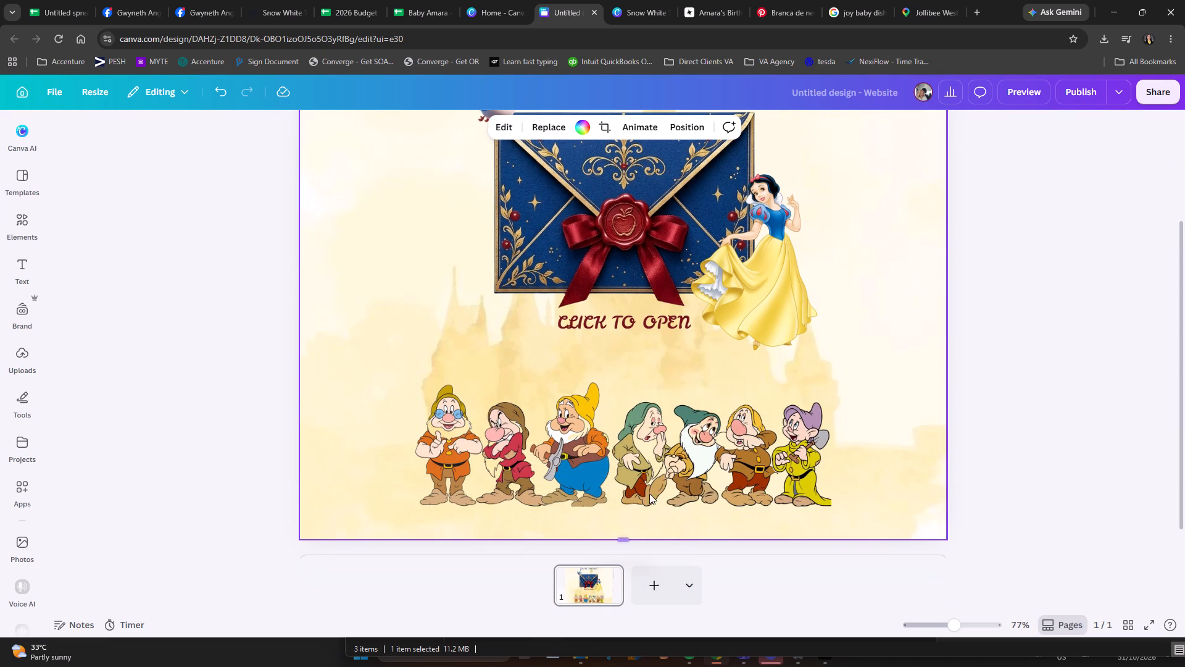
# Move the seven dwarfs down to the lower edge of the extended page.
pyautogui.scroll(6, 756, 468)
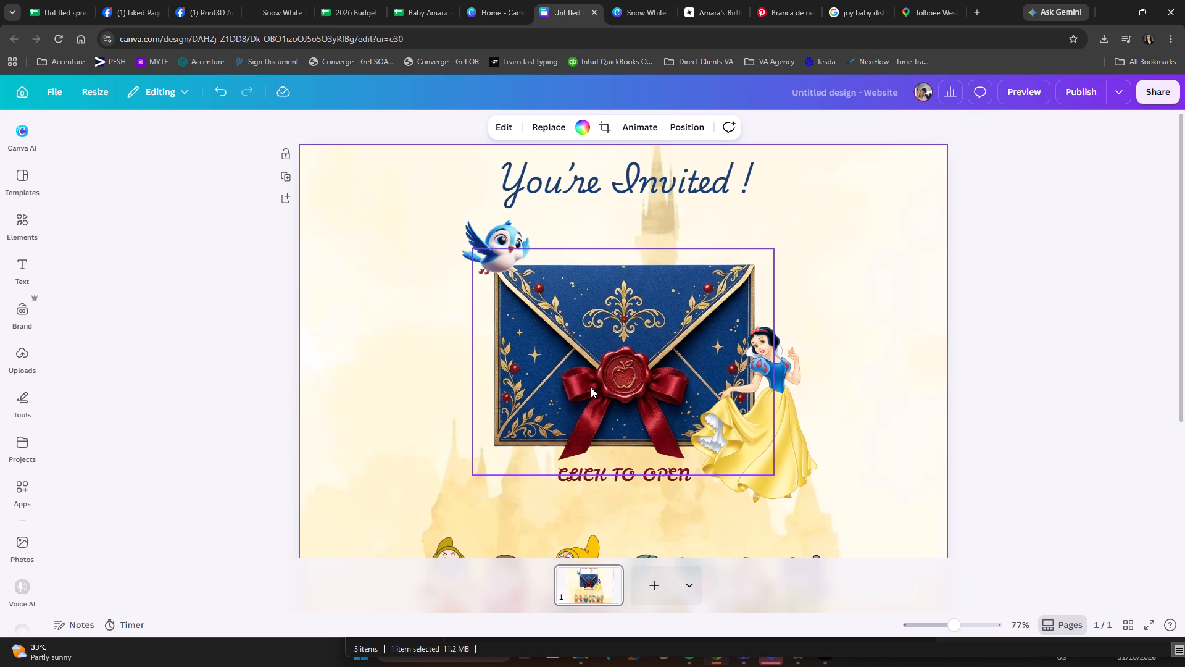
pyautogui.scroll(-1, 638, 379)
pyautogui.scroll(1, 638, 379)
pyautogui.scroll(-4, 638, 379)
pyautogui.moveTo(642, 423); pyautogui.dragTo(636, 455)
pyautogui.scroll(3, 686, 408)
# Move the "You're Invited !" heading, bird, envelope, "CLICK TO OPEN" text and Snow White down together to leave more space above.
pyautogui.click(847, 337)
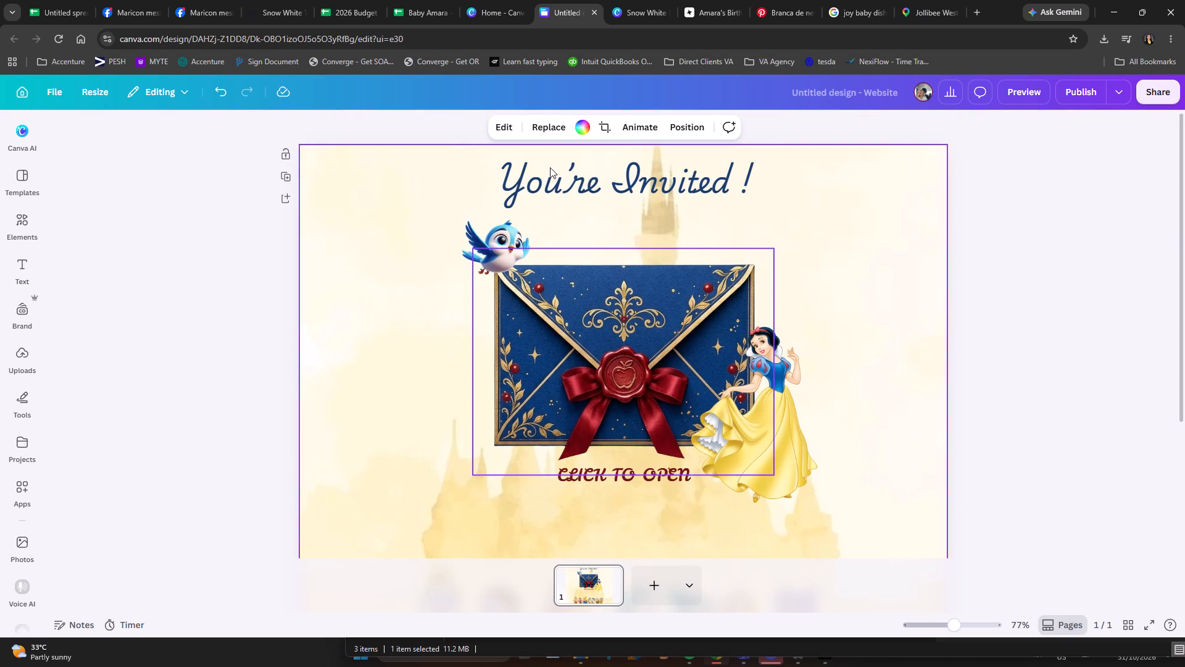
pyautogui.moveTo(475, 168); pyautogui.dragTo(817, 487)
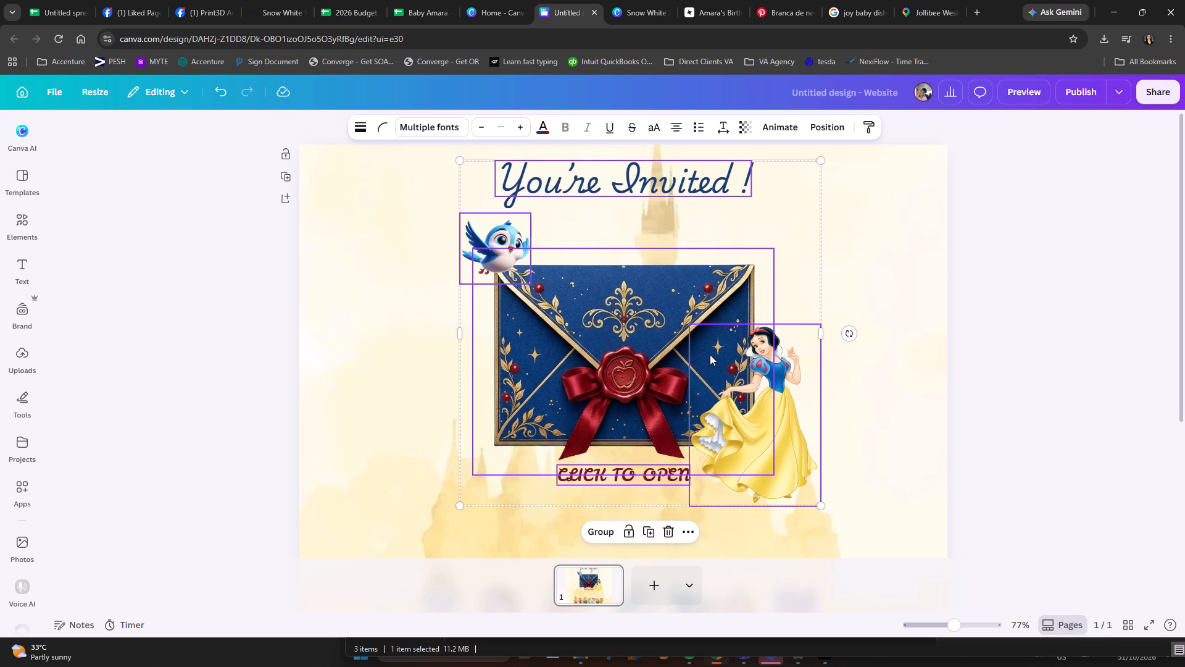
pyautogui.moveTo(679, 354); pyautogui.dragTo(679, 386)
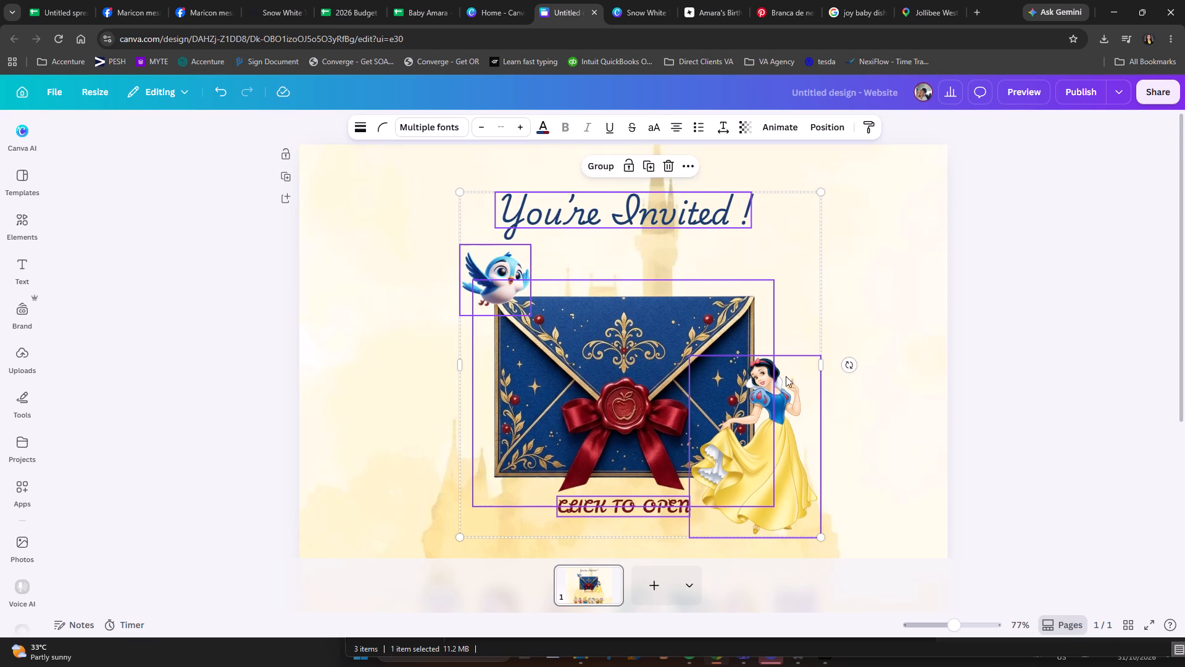
pyautogui.scroll(1, 791, 372)
pyautogui.scroll(-1, 798, 366)
pyautogui.scroll(6, 899, 309)
pyautogui.click(899, 303)
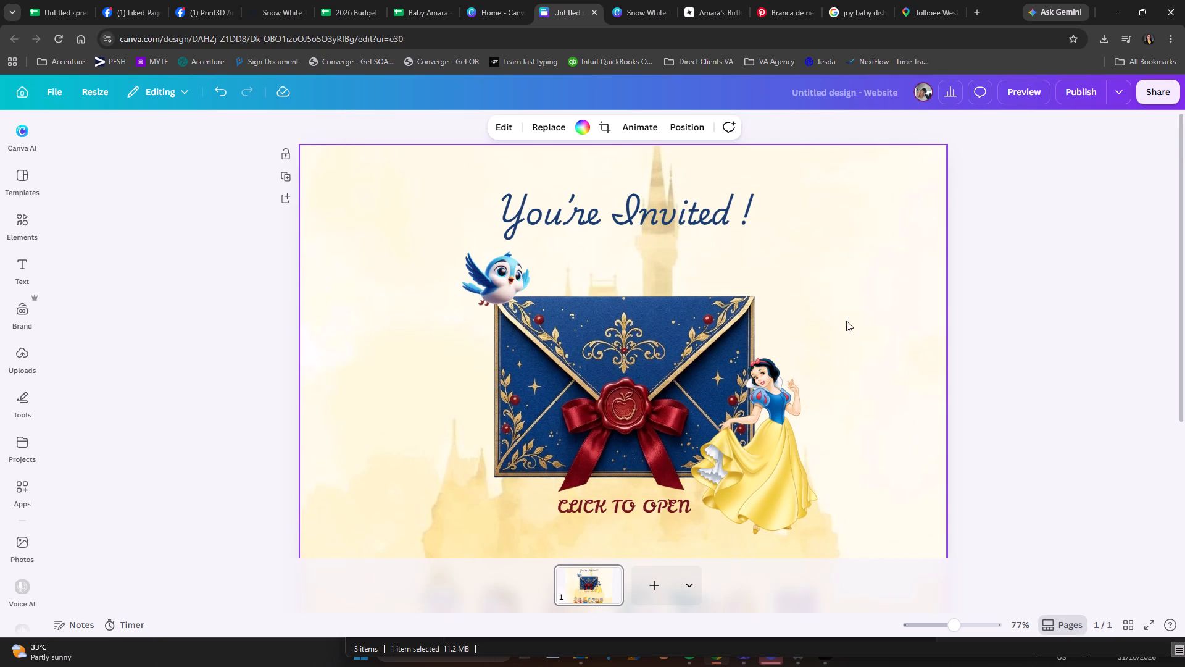
# Duplicate page 1 of the website design as the basis for a second page.
pyautogui.scroll(-3, 788, 345)
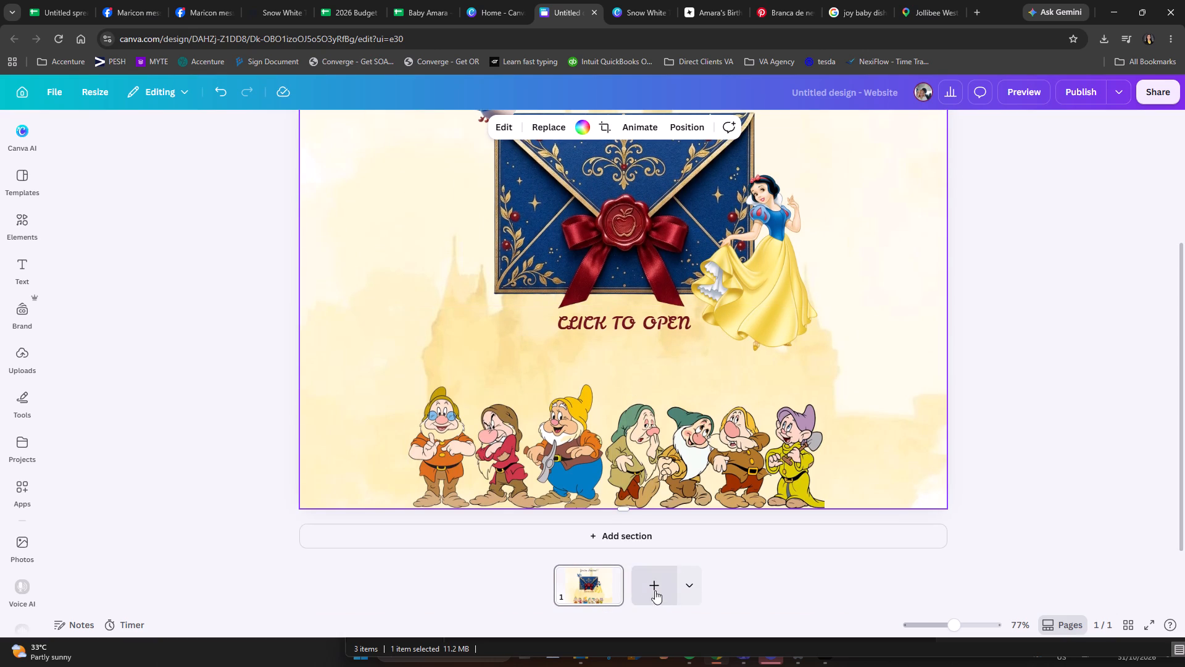
pyautogui.rightClick(610, 583)
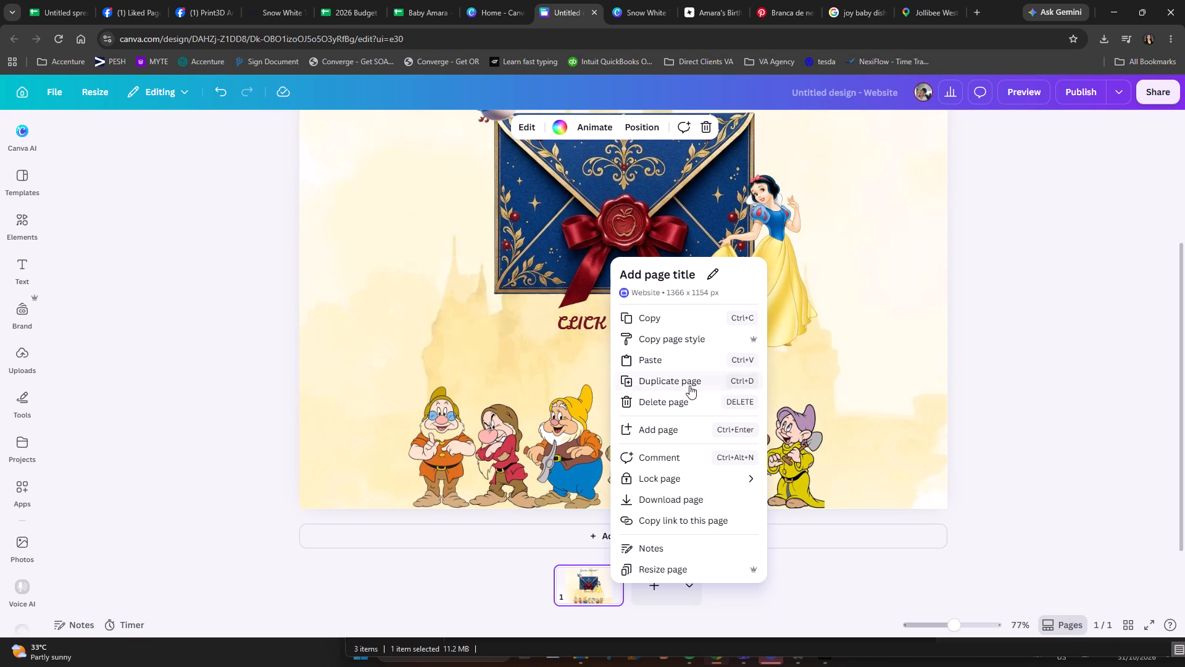
pyautogui.click(689, 385)
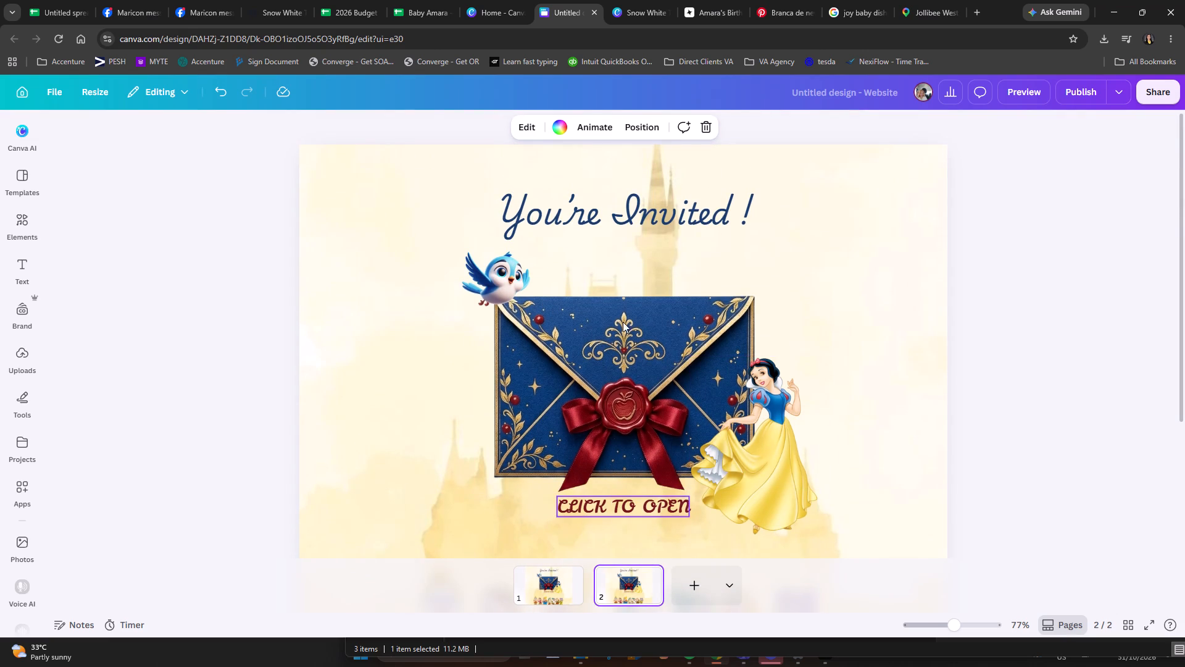
# Delete the heading, bird, envelope, Snow White, "CLICK TO OPEN" text and seven dwarfs from page 2, keeping only the castle background.
pyautogui.click(550, 209)
pyautogui.press('Delete')
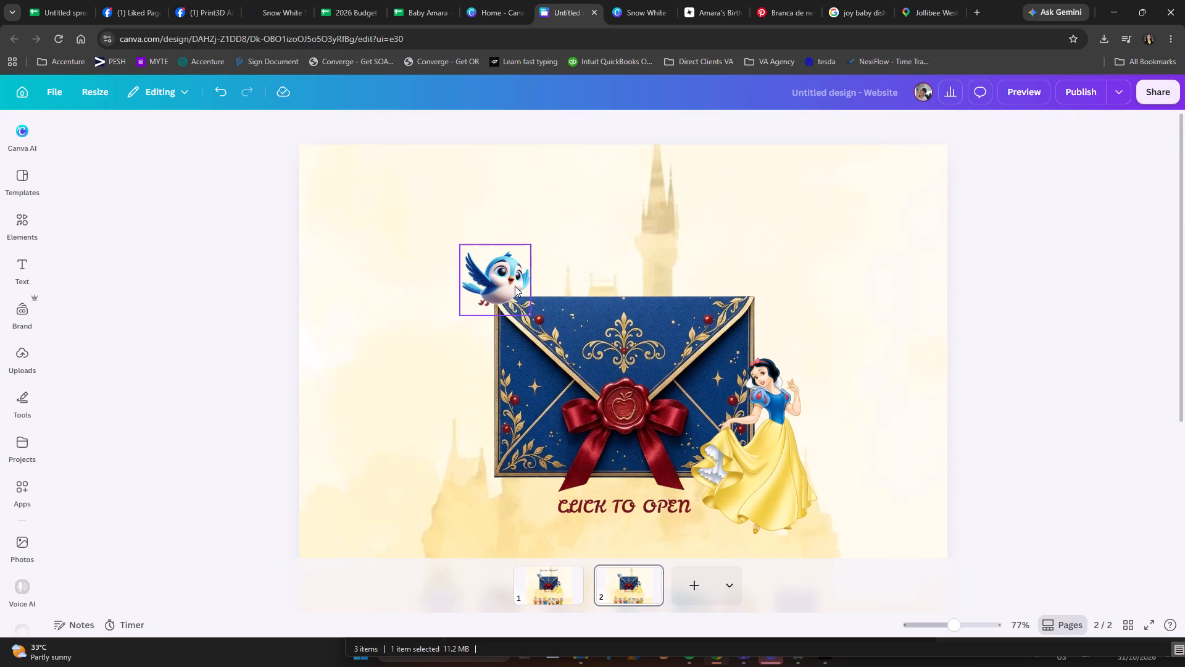
pyautogui.click(499, 274)
pyautogui.press('Delete')
pyautogui.click(581, 327)
pyautogui.press('Delete')
pyautogui.click(755, 447)
pyautogui.press('Delete')
pyautogui.click(644, 504)
pyautogui.press('Delete')
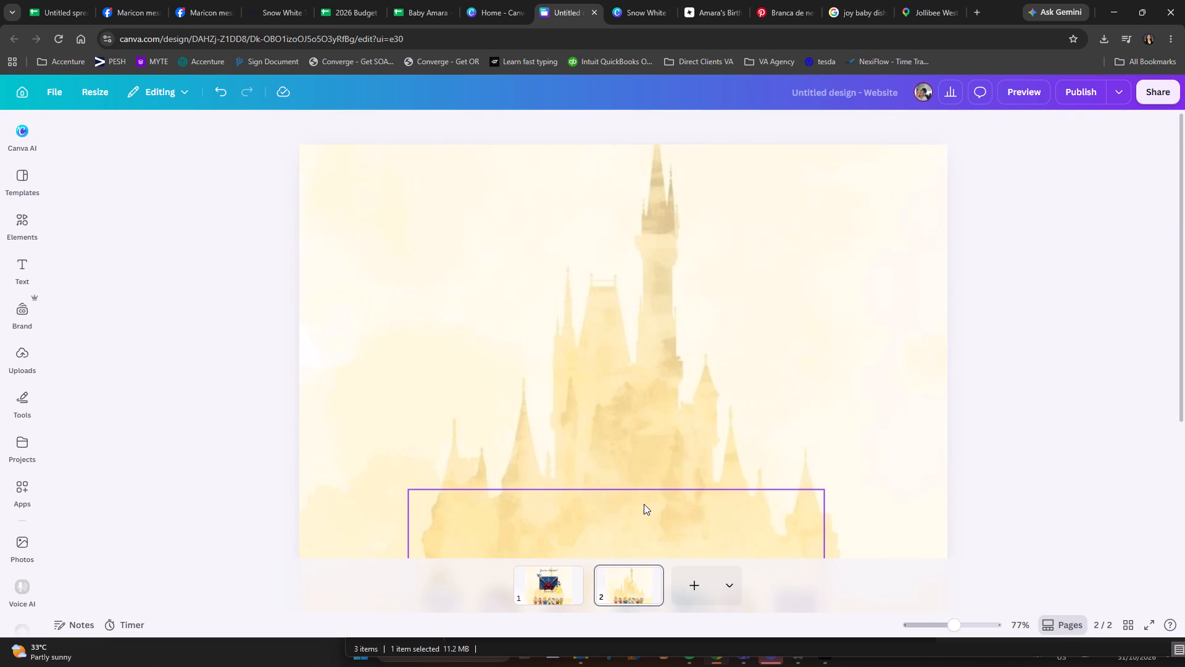
pyautogui.scroll(-3, 644, 504)
pyautogui.click(642, 484)
pyautogui.press('Delete')
# Copy the roses, round frame and event text from page 2 of the Snow White Theme design onto page 2 of the website design.
pyautogui.click(628, 15)
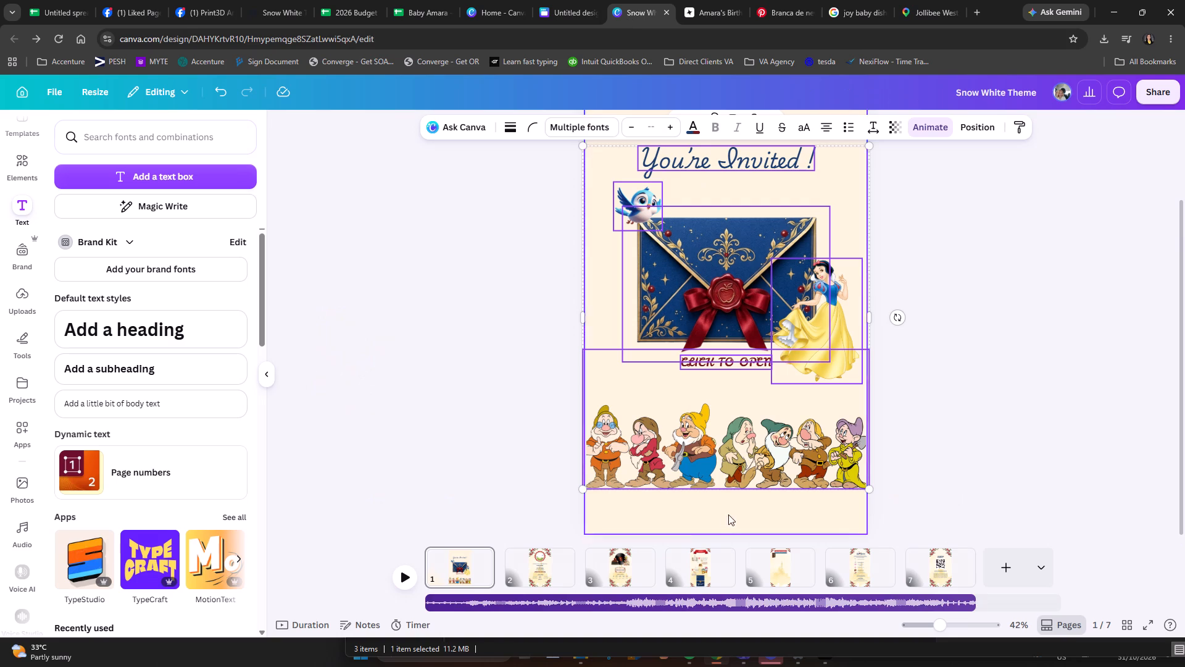
pyautogui.click(545, 569)
pyautogui.scroll(4, 653, 380)
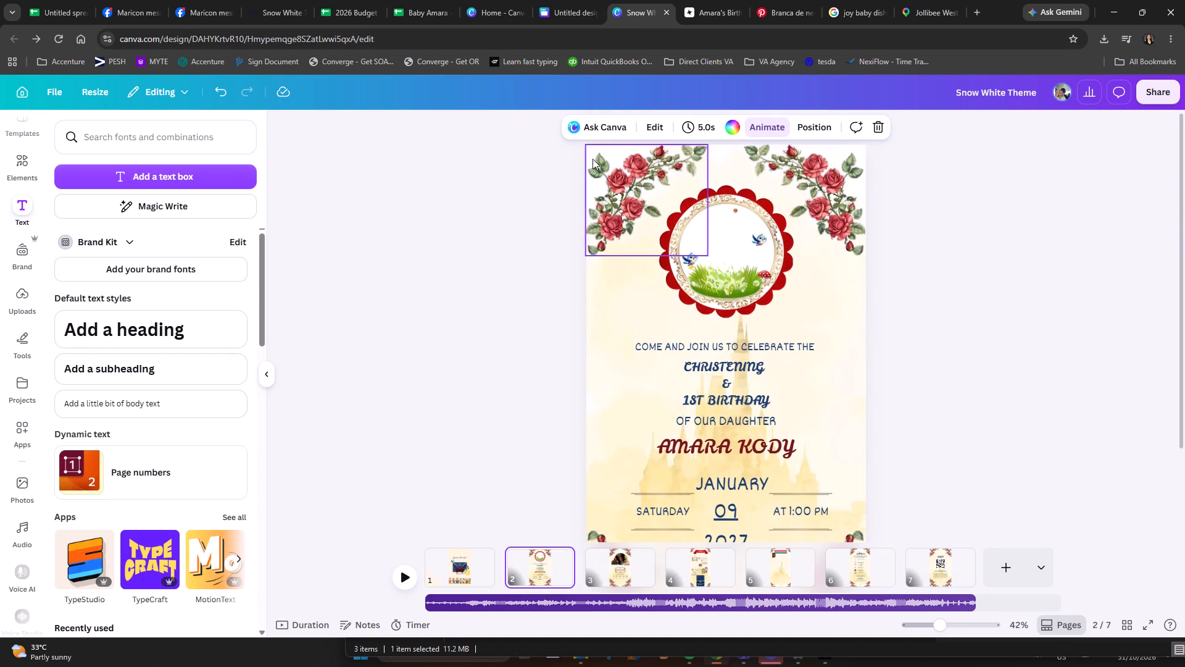
pyautogui.moveTo(584, 150); pyautogui.dragTo(864, 593)
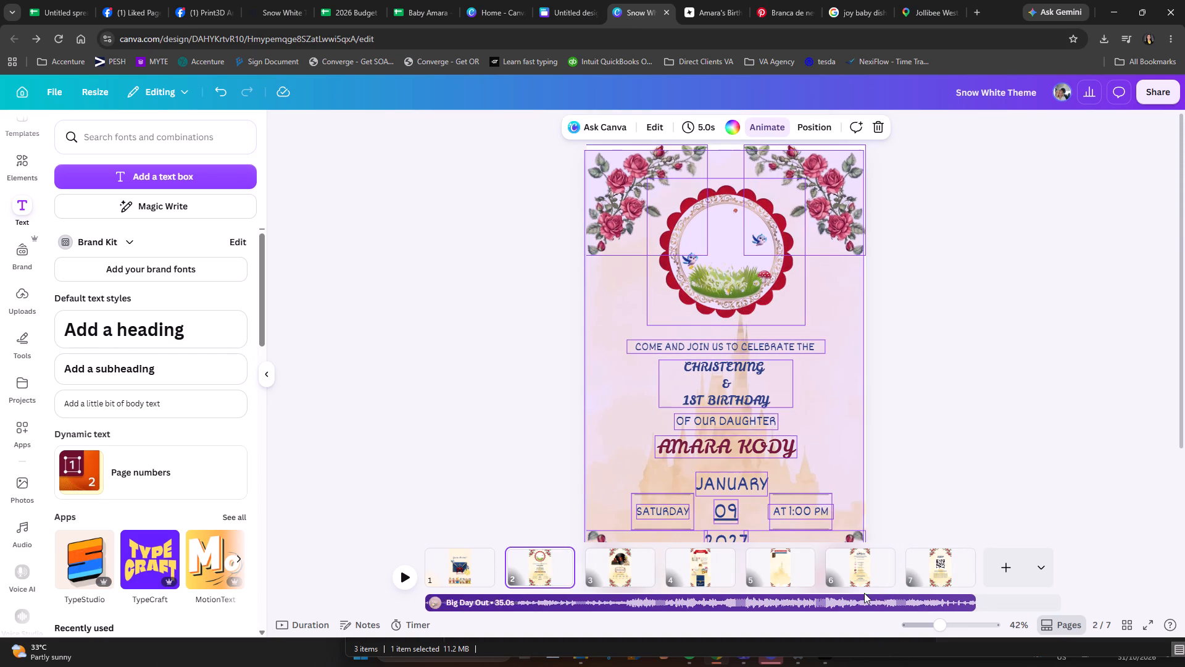
pyautogui.moveTo(864, 593); pyautogui.dragTo(855, 538)
pyautogui.scroll(-3, 855, 537)
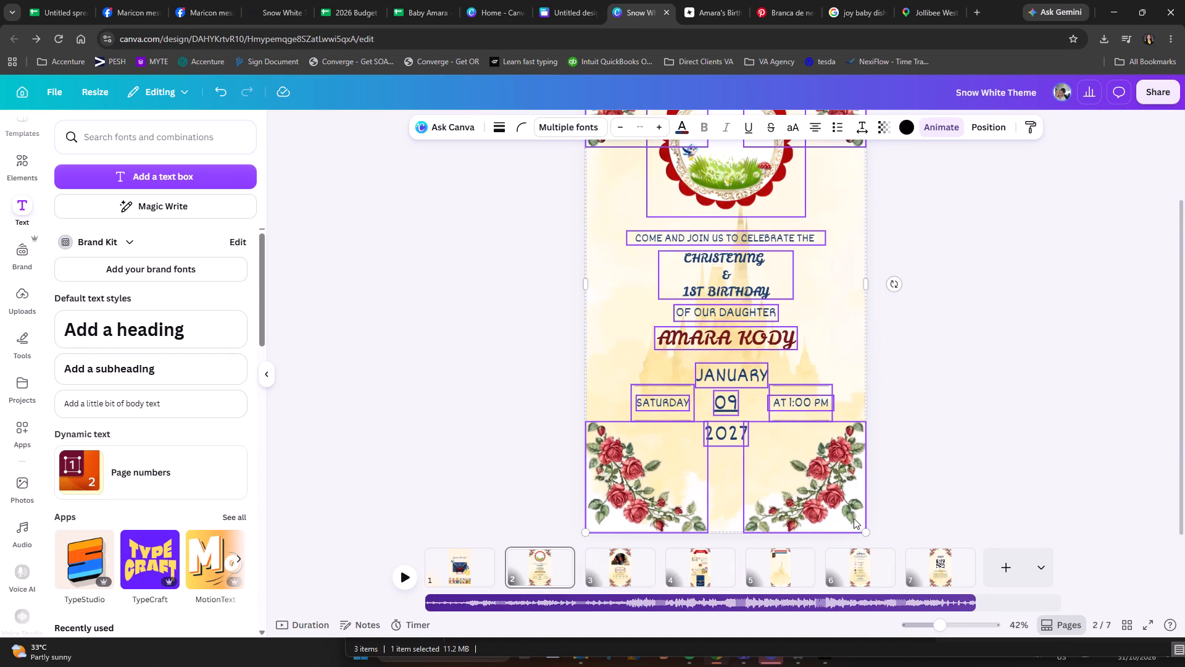
pyautogui.hotkey('ctrl', 'c')
pyautogui.click(580, 9)
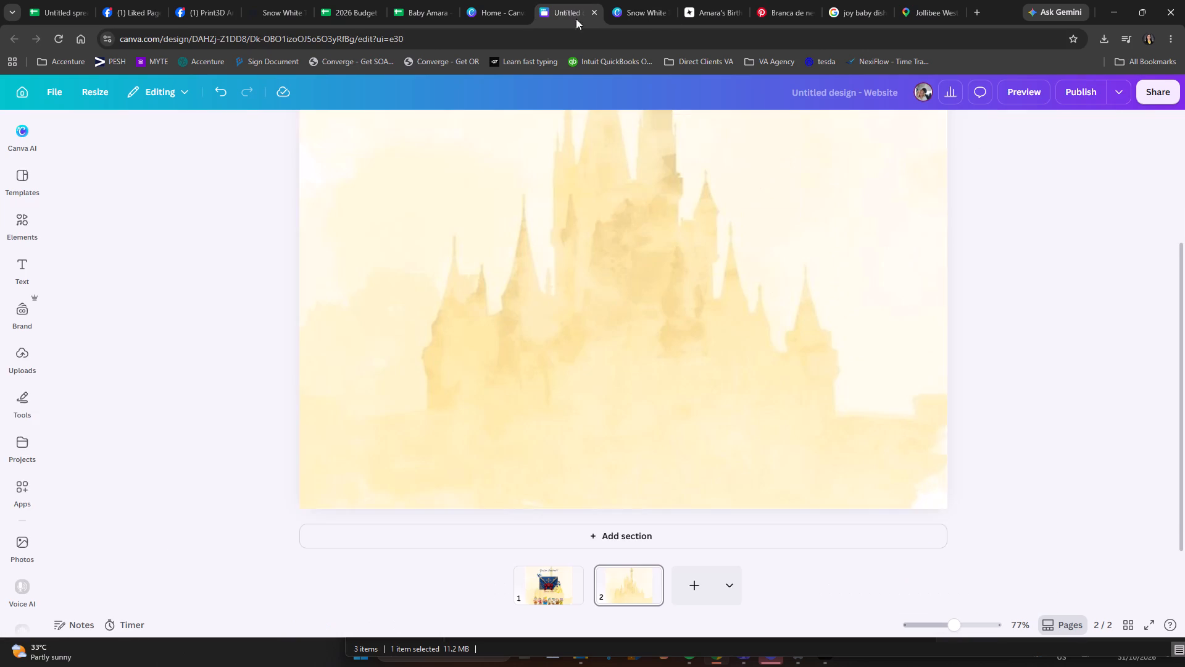
pyautogui.click(589, 223)
pyautogui.hotkey('ctrl', 'v')
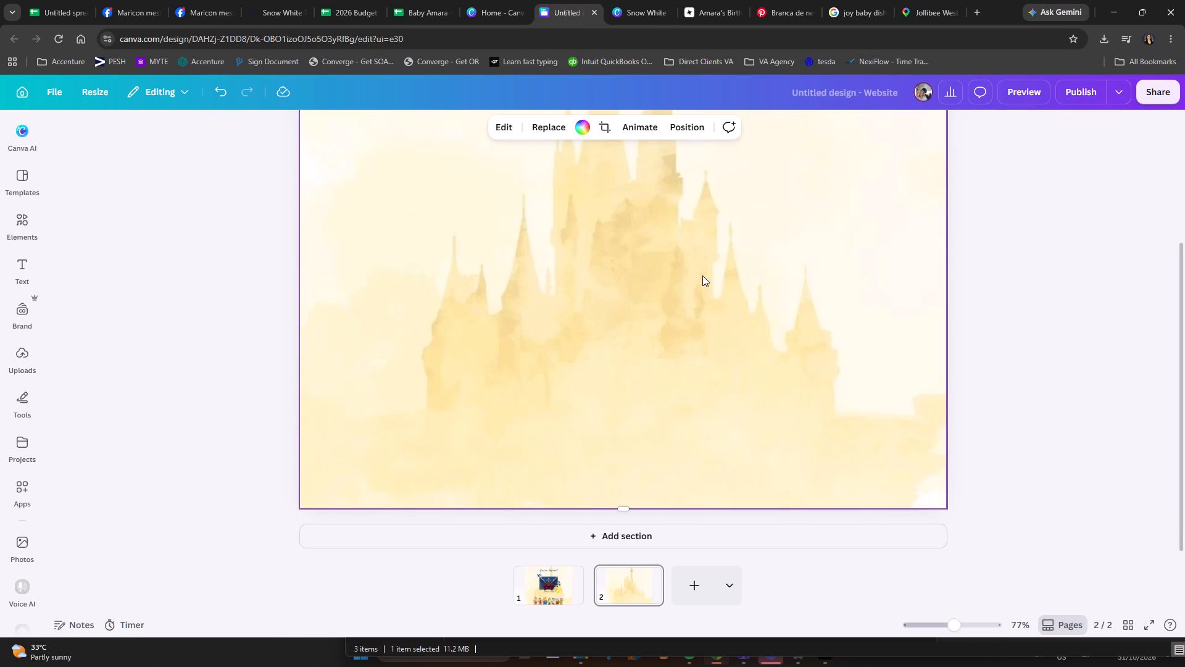
# Centre the pasted roses, round frame and event text together horizontally on page 2 of the website design.
pyautogui.scroll(2, 704, 271)
pyautogui.moveTo(594, 306); pyautogui.dragTo(596, 306)
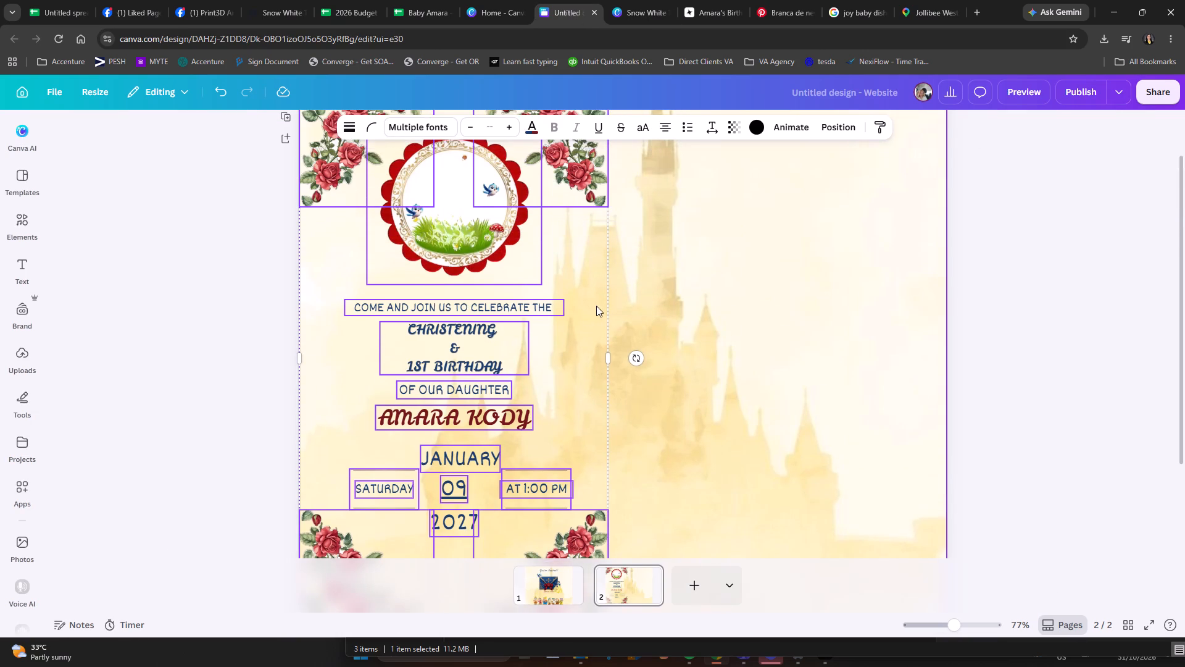
pyautogui.moveTo(596, 306); pyautogui.dragTo(773, 309)
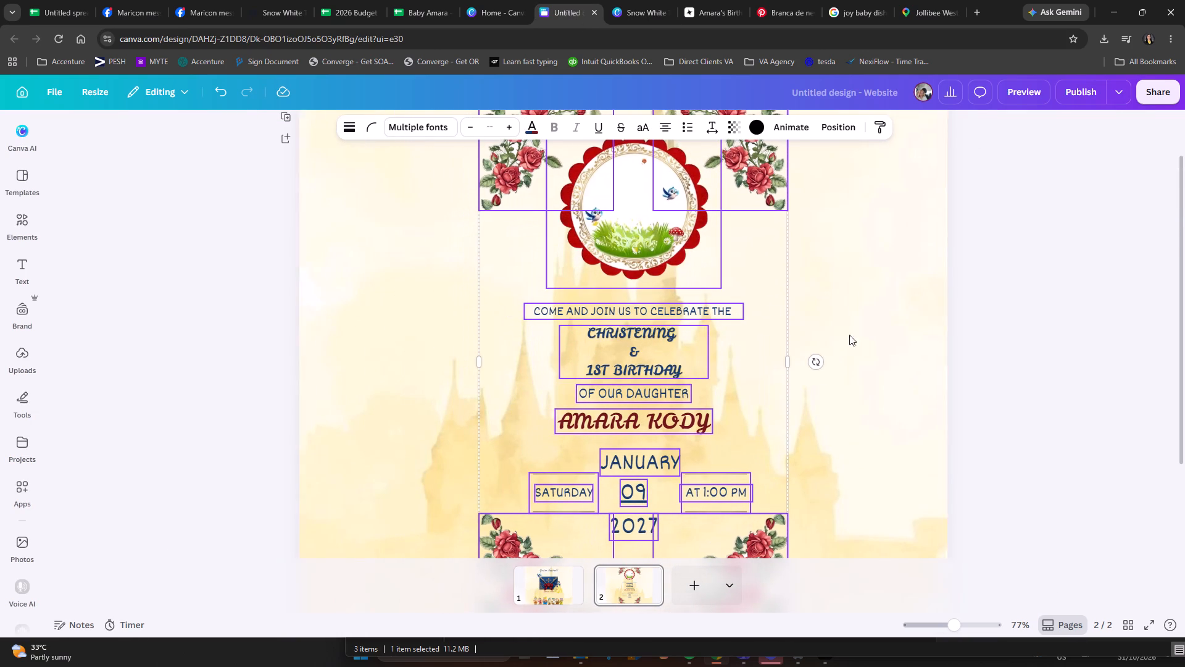
pyautogui.moveTo(954, 626); pyautogui.dragTo(933, 626)
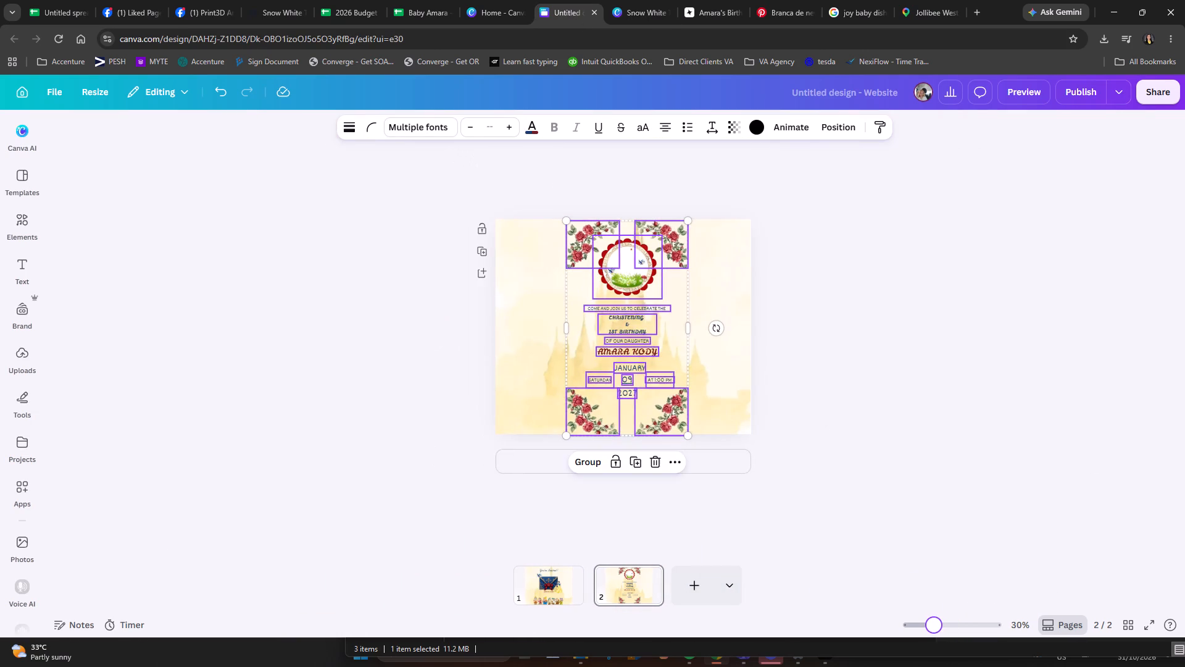
pyautogui.moveTo(933, 626); pyautogui.dragTo(939, 626)
pyautogui.scroll(1, 816, 382)
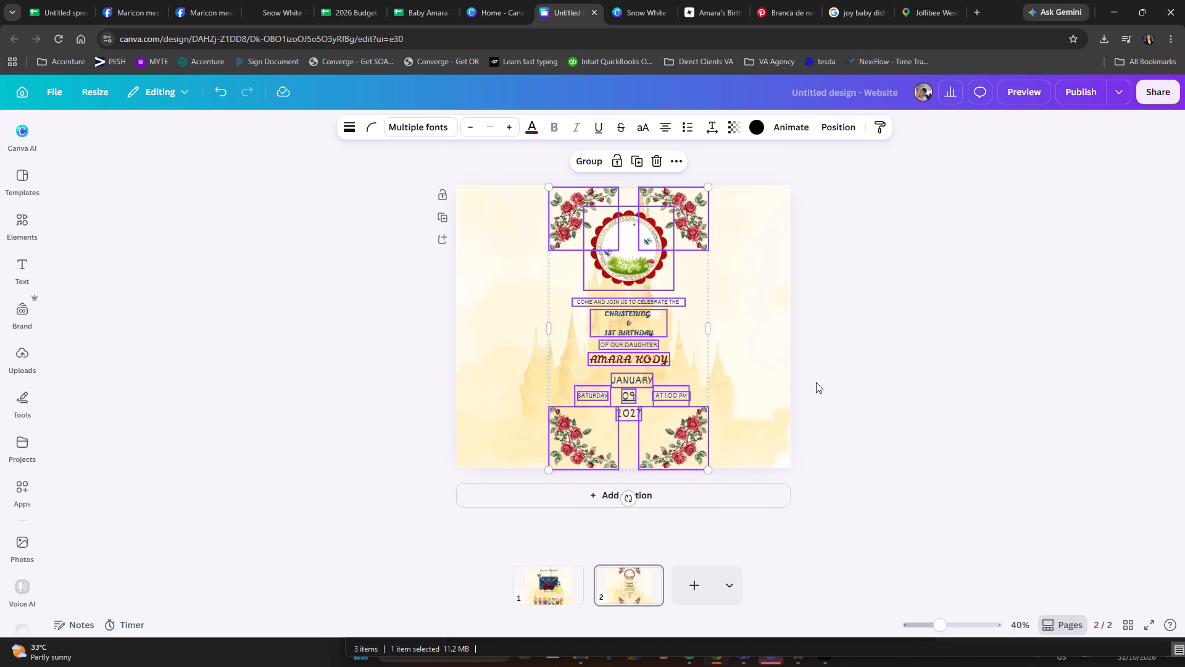
pyautogui.scroll(4, 816, 382)
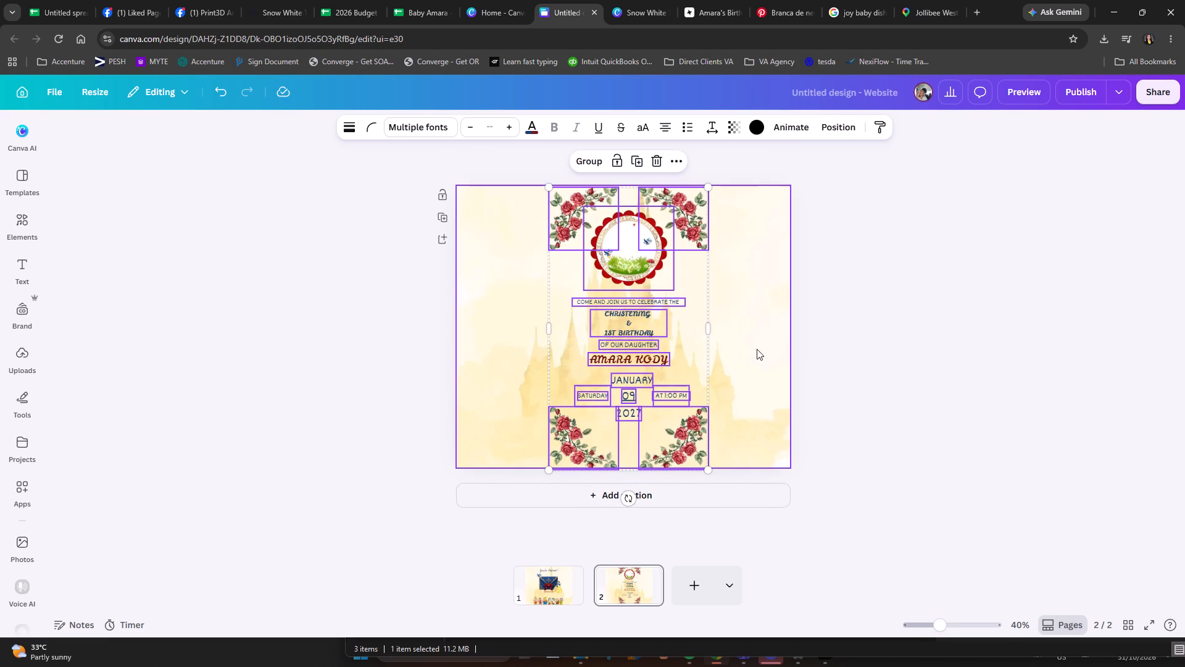
pyautogui.click(749, 336)
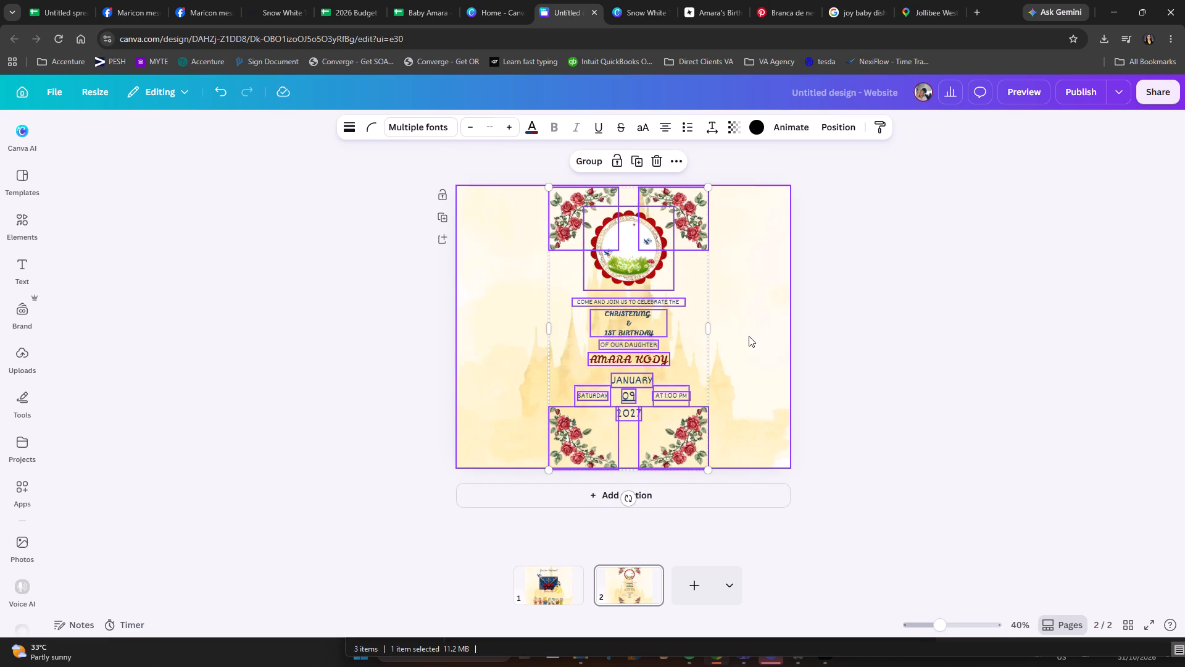
pyautogui.click(902, 425)
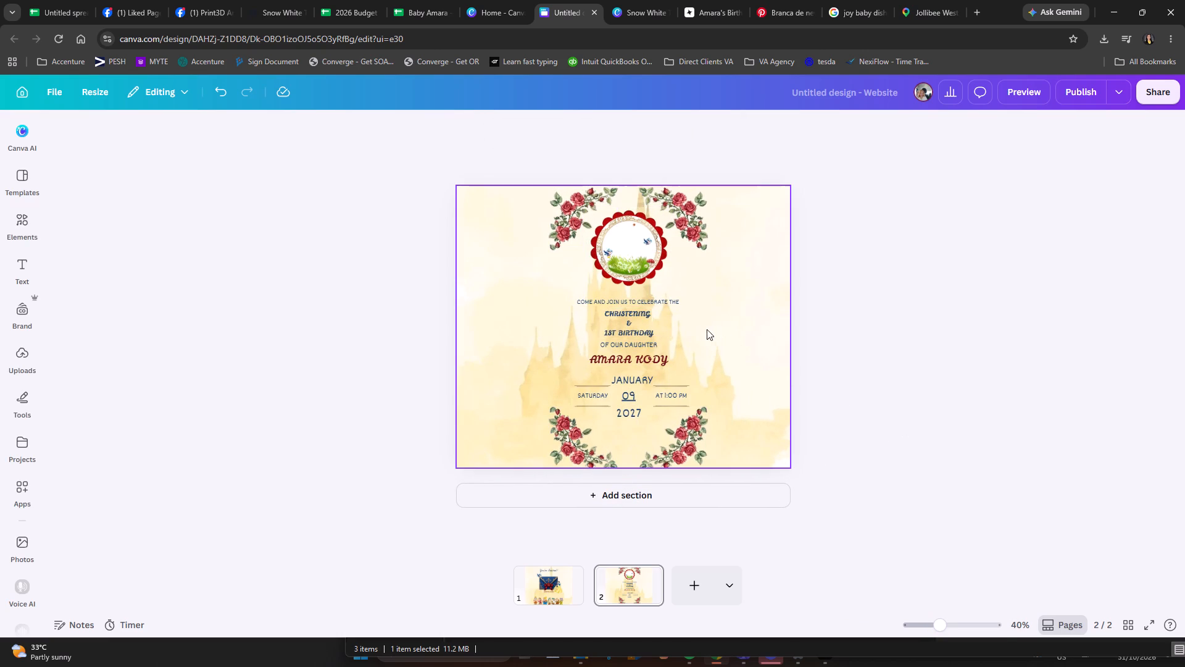
pyautogui.moveTo(525, 208); pyautogui.dragTo(750, 448)
pyautogui.moveTo(692, 424); pyautogui.dragTo(684, 424)
pyautogui.click(742, 379)
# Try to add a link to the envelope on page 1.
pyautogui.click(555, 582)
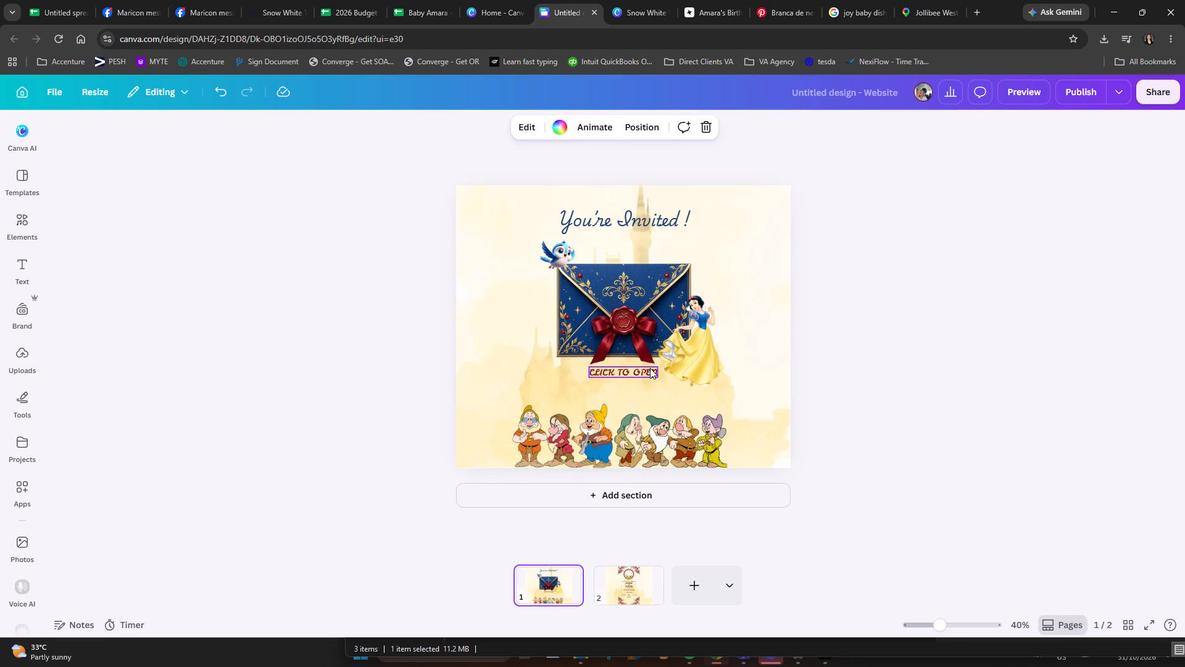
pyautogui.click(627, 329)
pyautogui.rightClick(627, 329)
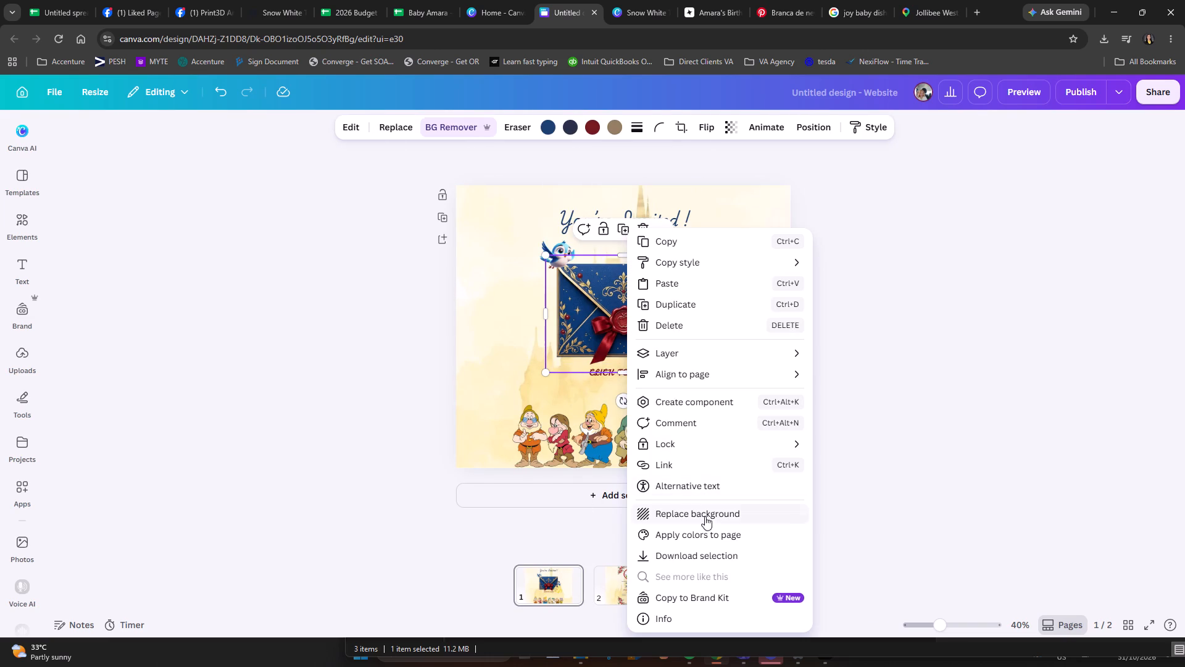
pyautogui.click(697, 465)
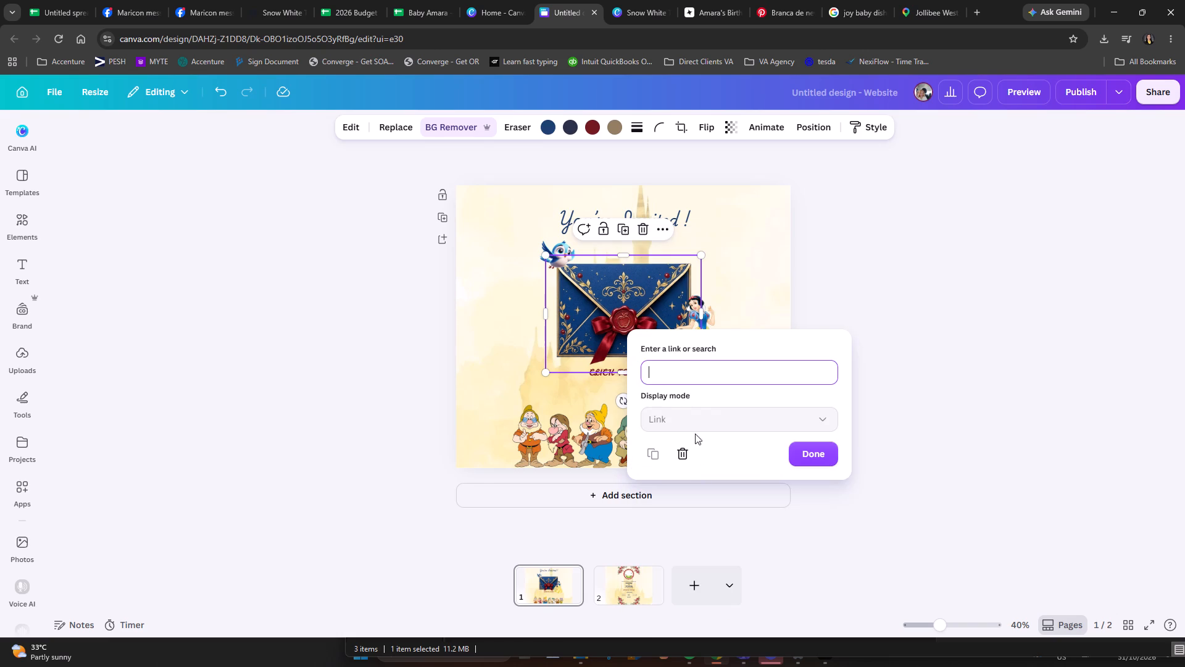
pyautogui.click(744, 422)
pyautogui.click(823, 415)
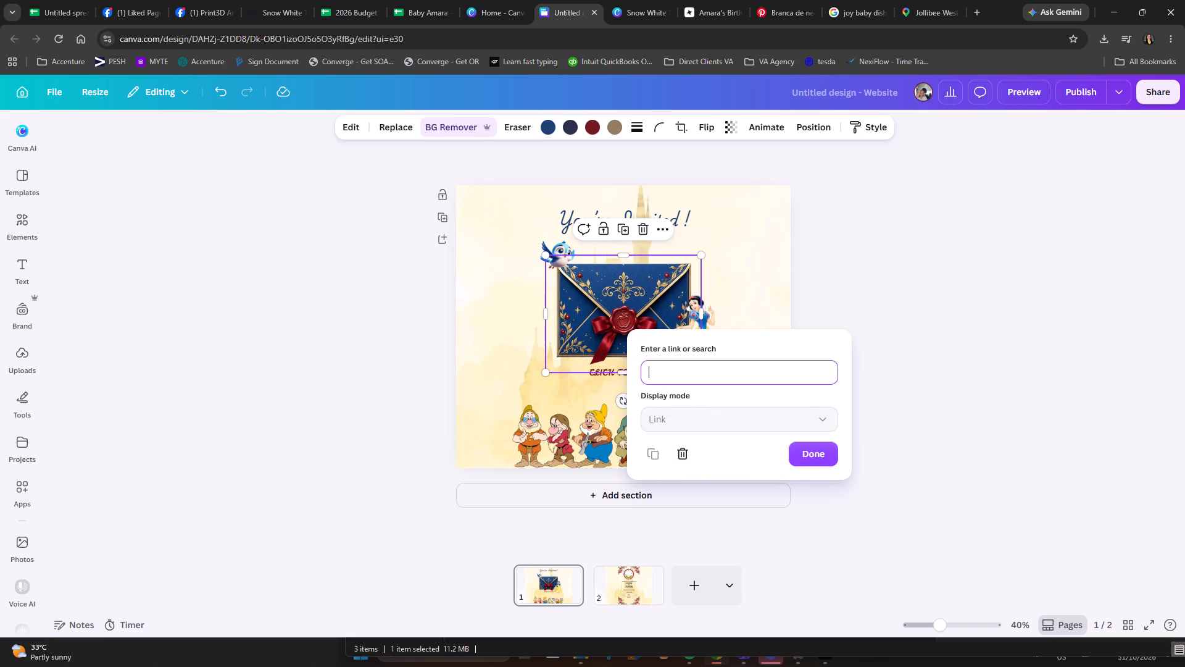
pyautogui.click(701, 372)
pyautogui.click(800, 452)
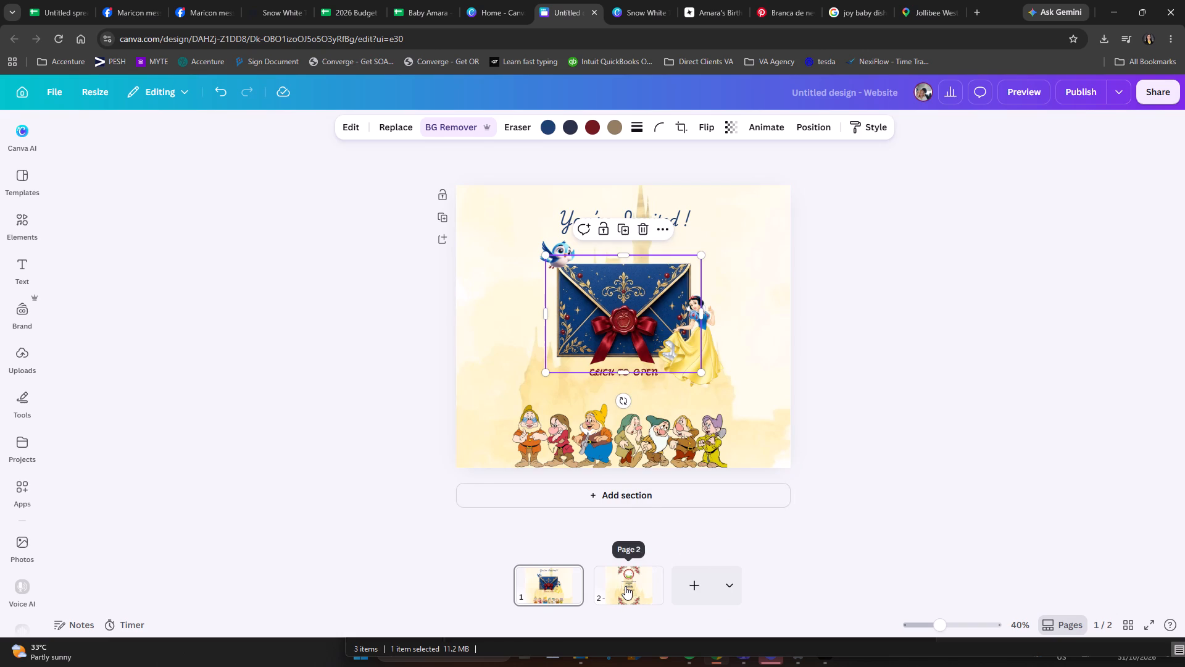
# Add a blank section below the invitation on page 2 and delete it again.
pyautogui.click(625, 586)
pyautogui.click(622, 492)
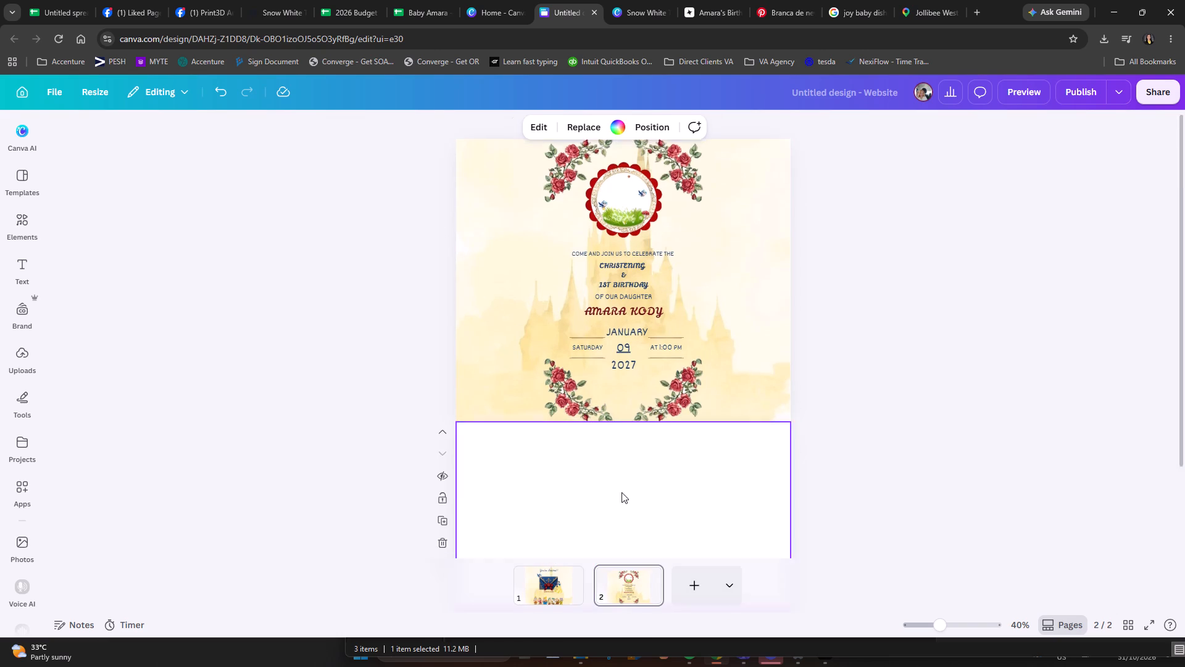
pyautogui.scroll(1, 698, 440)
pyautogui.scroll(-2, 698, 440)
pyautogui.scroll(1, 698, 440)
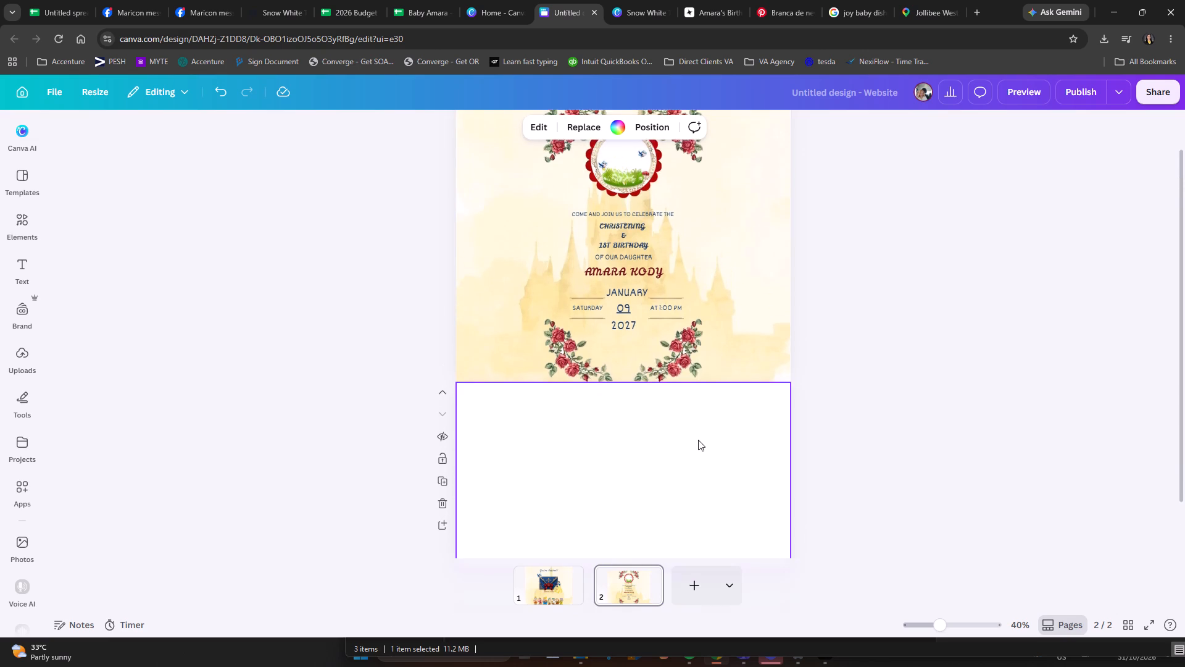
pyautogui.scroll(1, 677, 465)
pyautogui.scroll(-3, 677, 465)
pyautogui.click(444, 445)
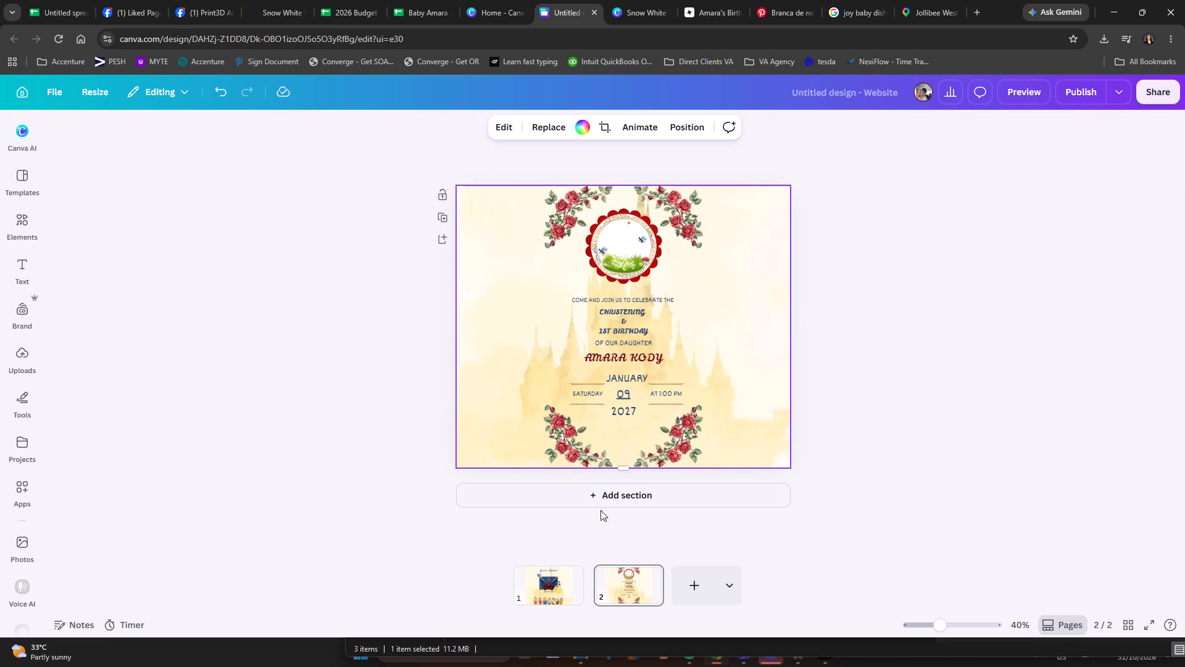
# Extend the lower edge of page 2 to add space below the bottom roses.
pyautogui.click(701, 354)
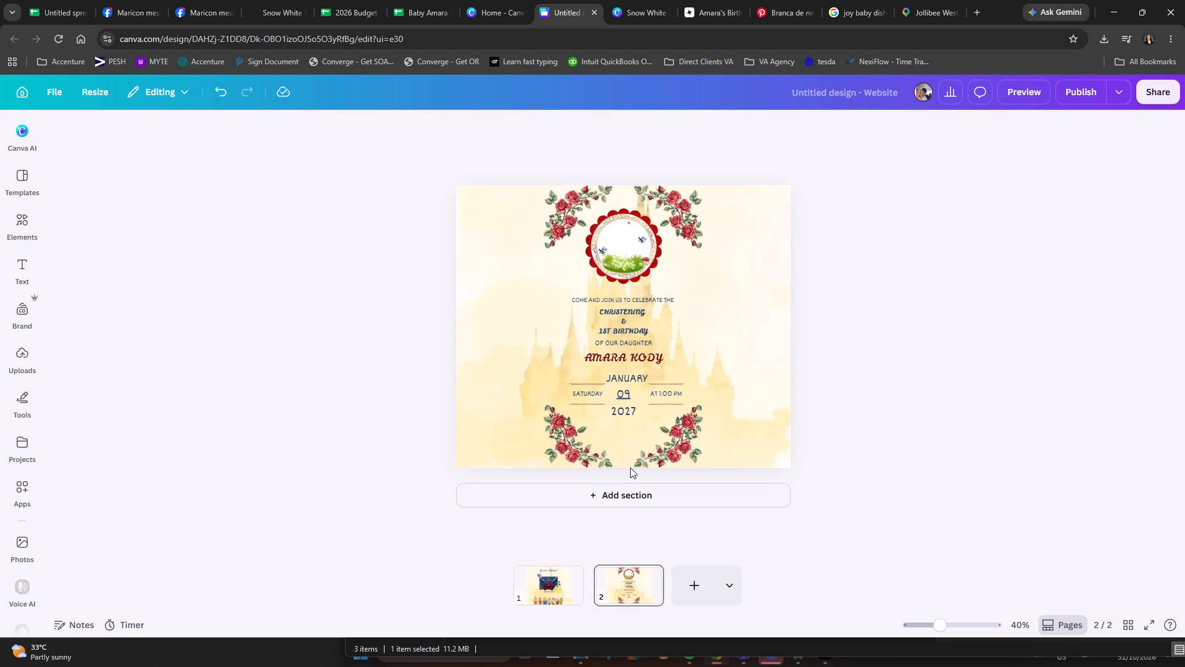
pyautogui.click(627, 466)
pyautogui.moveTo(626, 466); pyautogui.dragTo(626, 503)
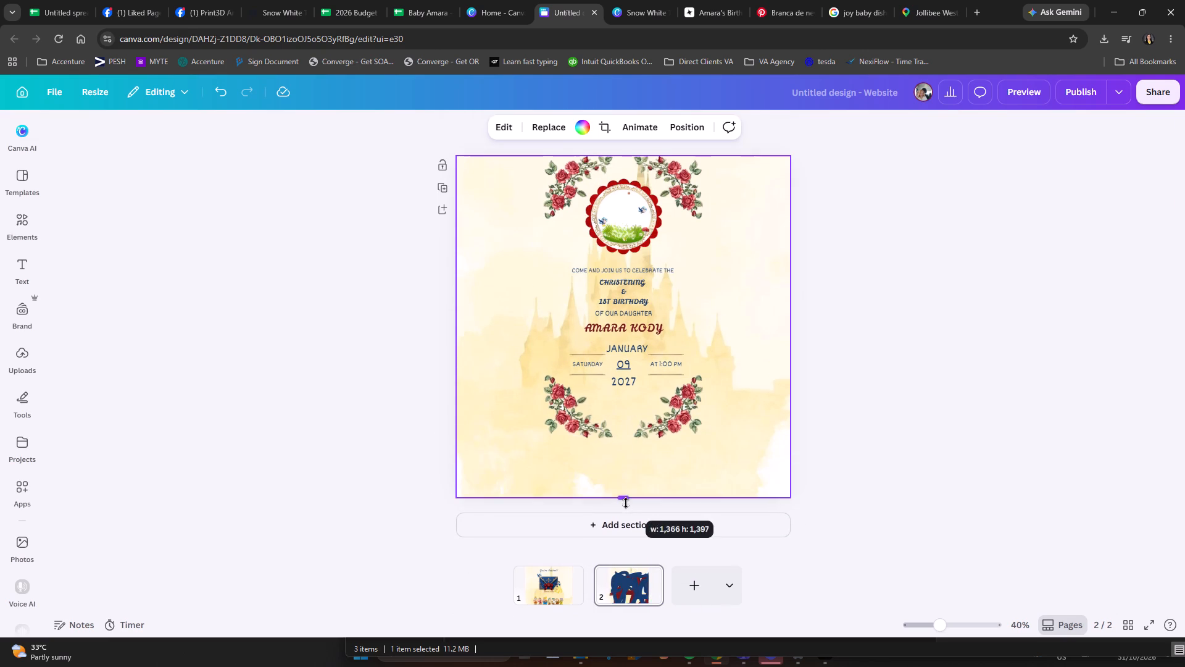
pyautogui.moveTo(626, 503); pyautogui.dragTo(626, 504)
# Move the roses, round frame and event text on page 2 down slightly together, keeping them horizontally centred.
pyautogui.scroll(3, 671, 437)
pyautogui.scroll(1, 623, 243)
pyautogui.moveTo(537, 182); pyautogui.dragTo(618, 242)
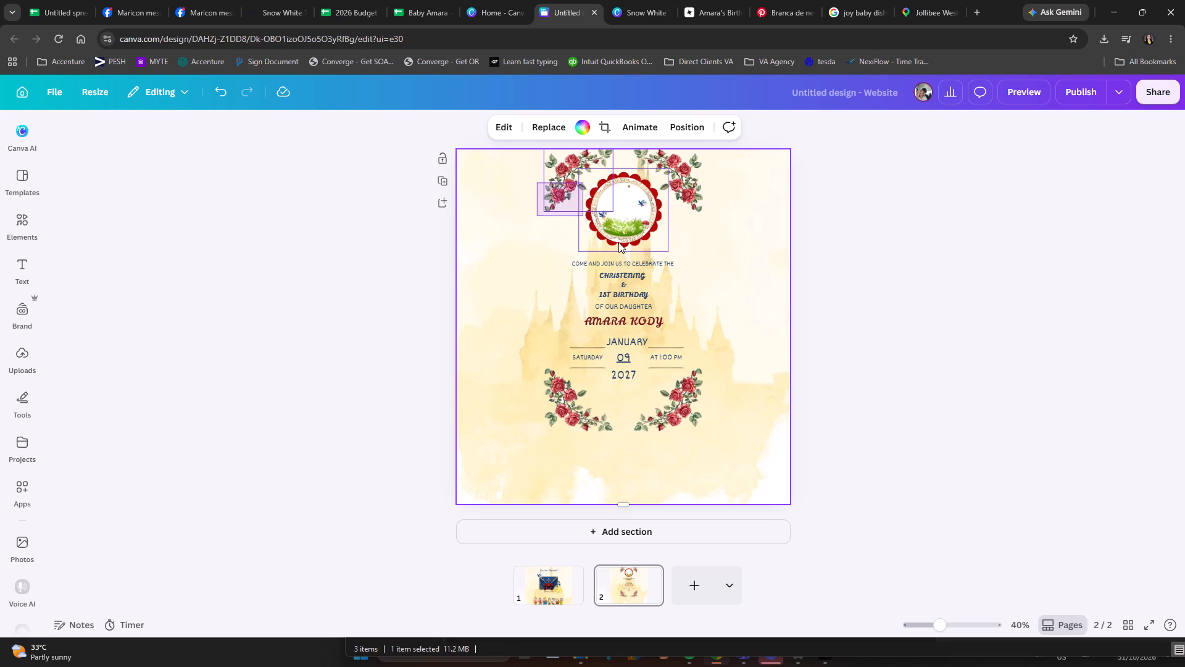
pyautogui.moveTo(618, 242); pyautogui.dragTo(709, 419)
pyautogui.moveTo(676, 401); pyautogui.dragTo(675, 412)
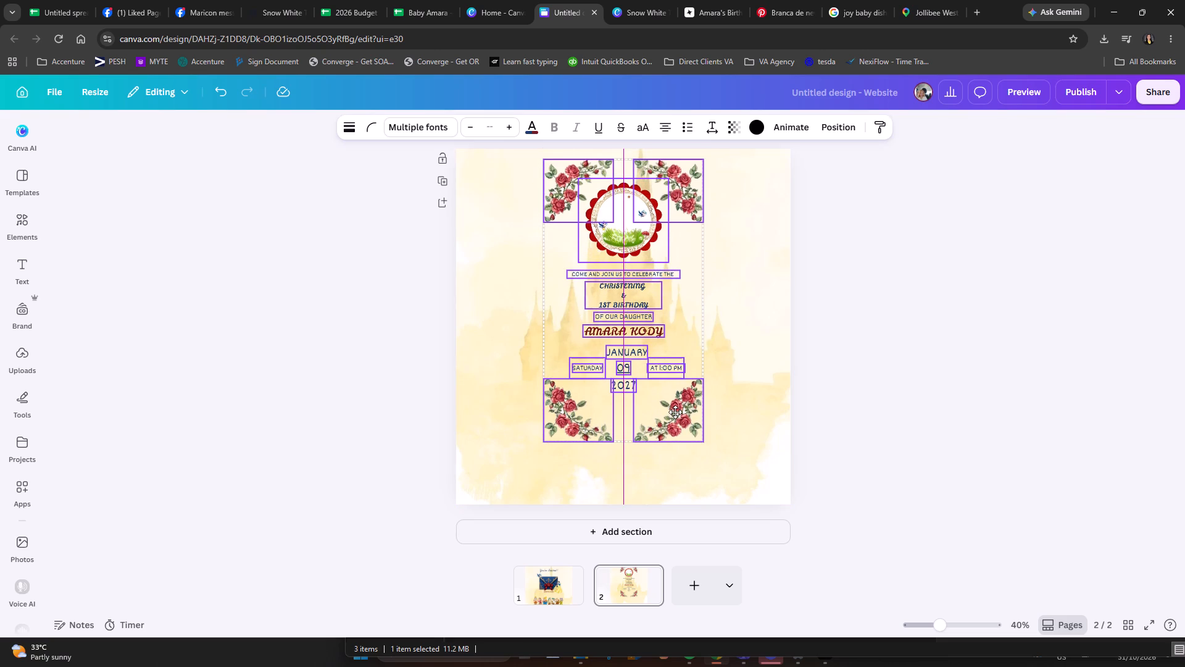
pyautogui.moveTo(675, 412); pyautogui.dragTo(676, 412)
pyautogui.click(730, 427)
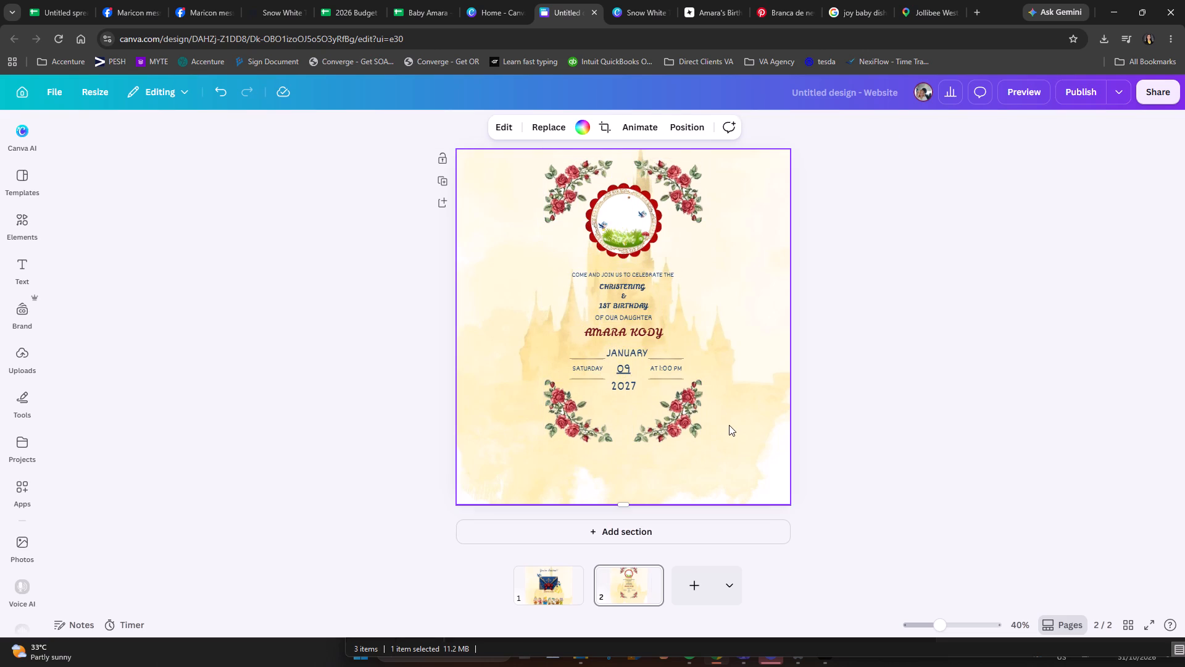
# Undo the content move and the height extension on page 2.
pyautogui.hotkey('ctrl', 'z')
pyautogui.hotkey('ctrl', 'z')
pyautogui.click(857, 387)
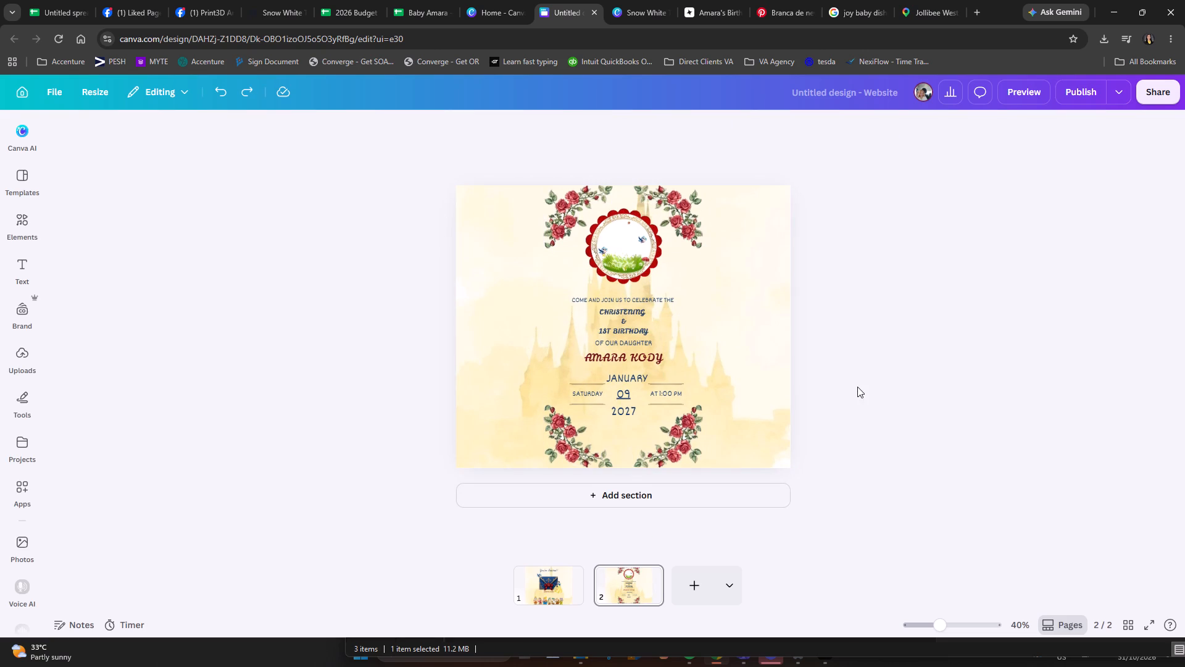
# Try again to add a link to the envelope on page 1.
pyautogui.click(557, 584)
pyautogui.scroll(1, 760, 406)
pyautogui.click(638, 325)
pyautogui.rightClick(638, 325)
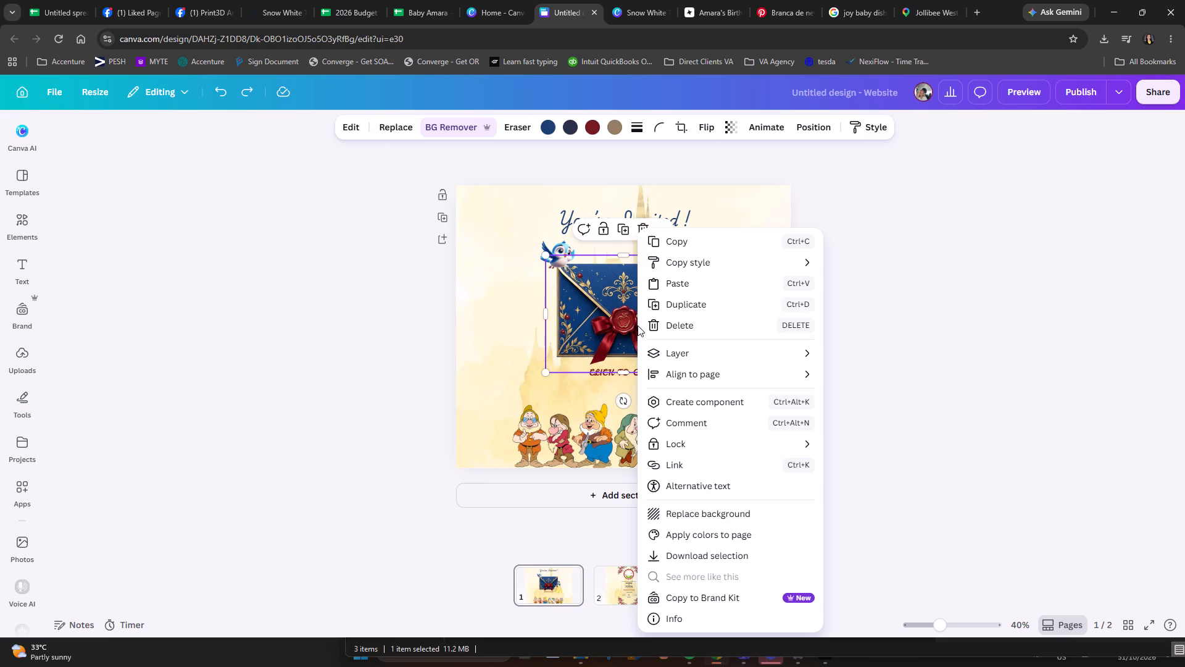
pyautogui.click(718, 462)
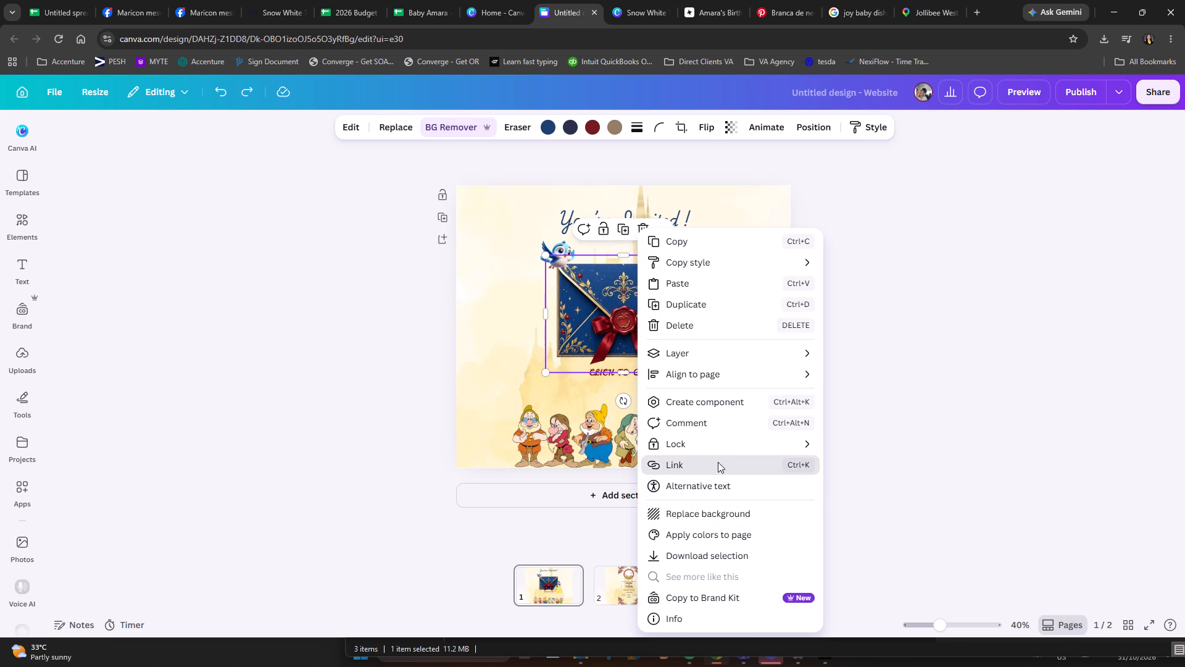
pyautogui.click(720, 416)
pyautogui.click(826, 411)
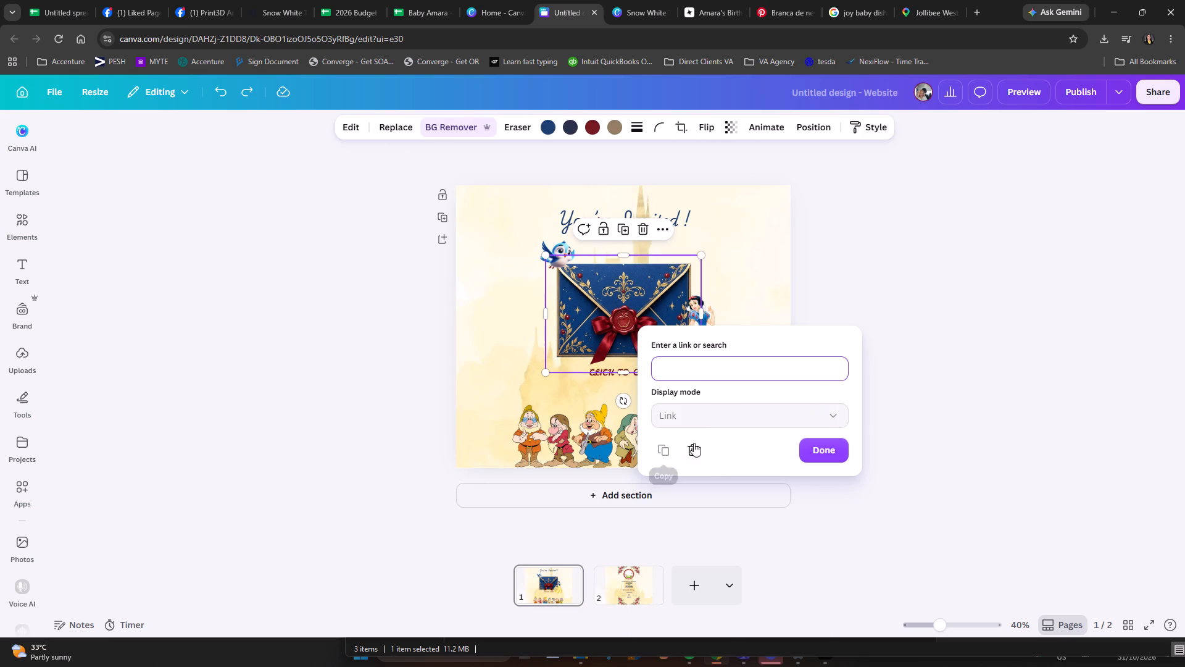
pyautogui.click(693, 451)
# Link the "CLICK TO OPEN" text on page 1 to page 2 of the design.
pyautogui.click(641, 380)
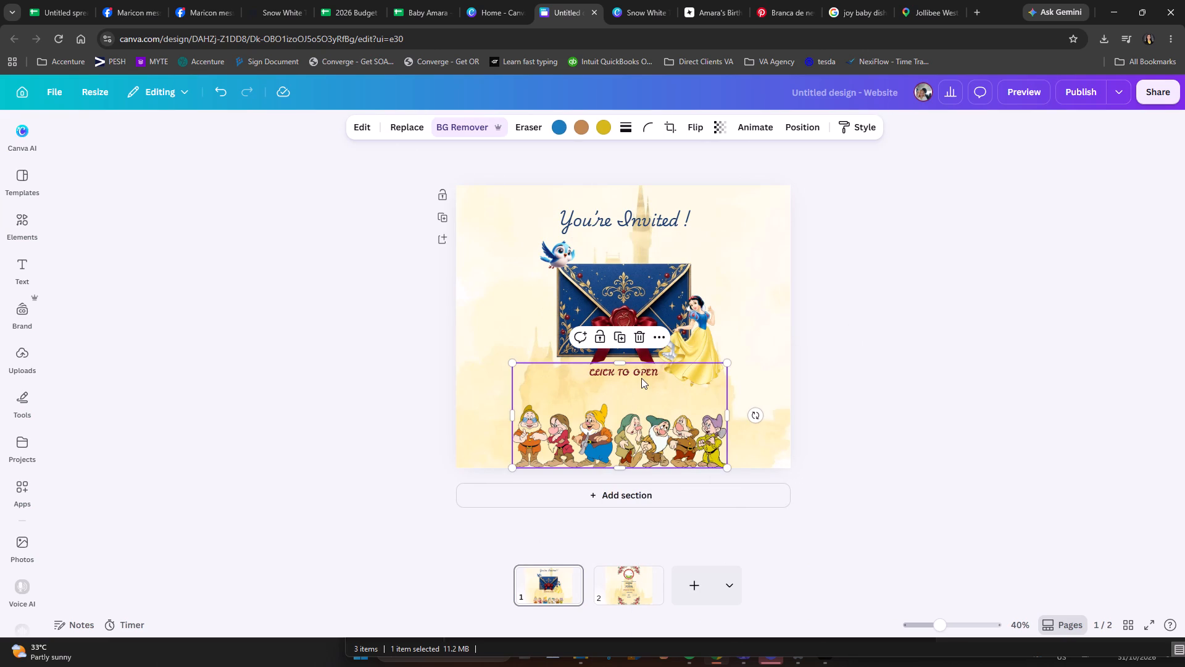
pyautogui.click(638, 374)
pyautogui.rightClick(638, 374)
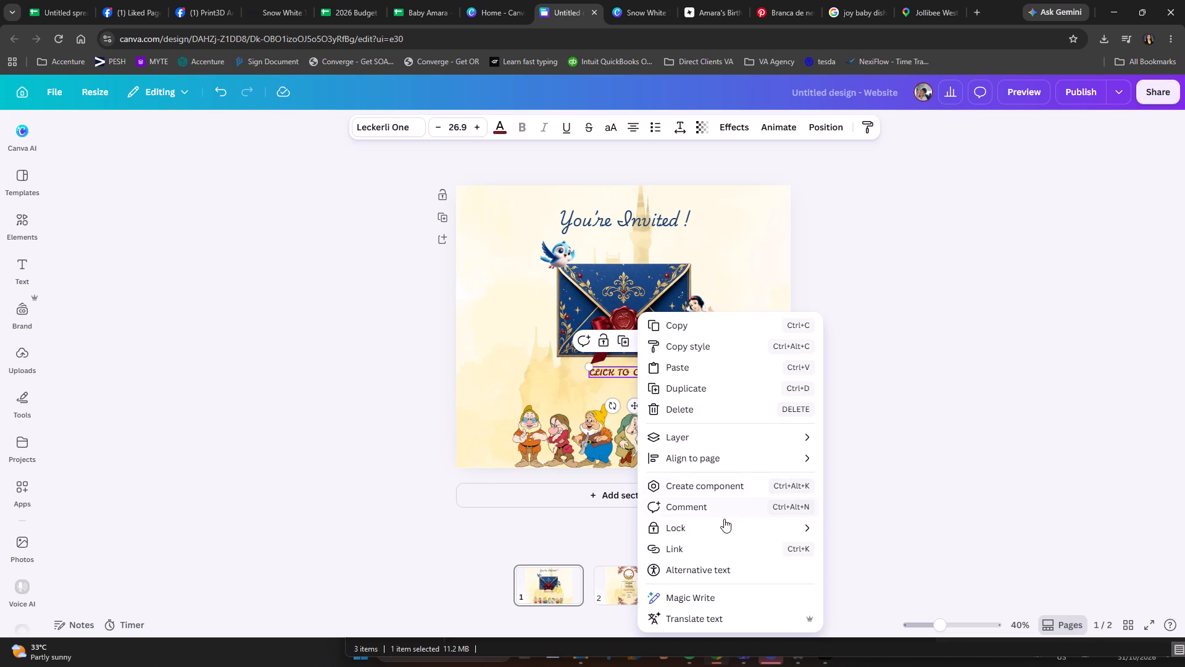
pyautogui.click(716, 553)
pyautogui.scroll(-1, 760, 513)
pyautogui.scroll(1, 762, 511)
pyautogui.click(736, 579)
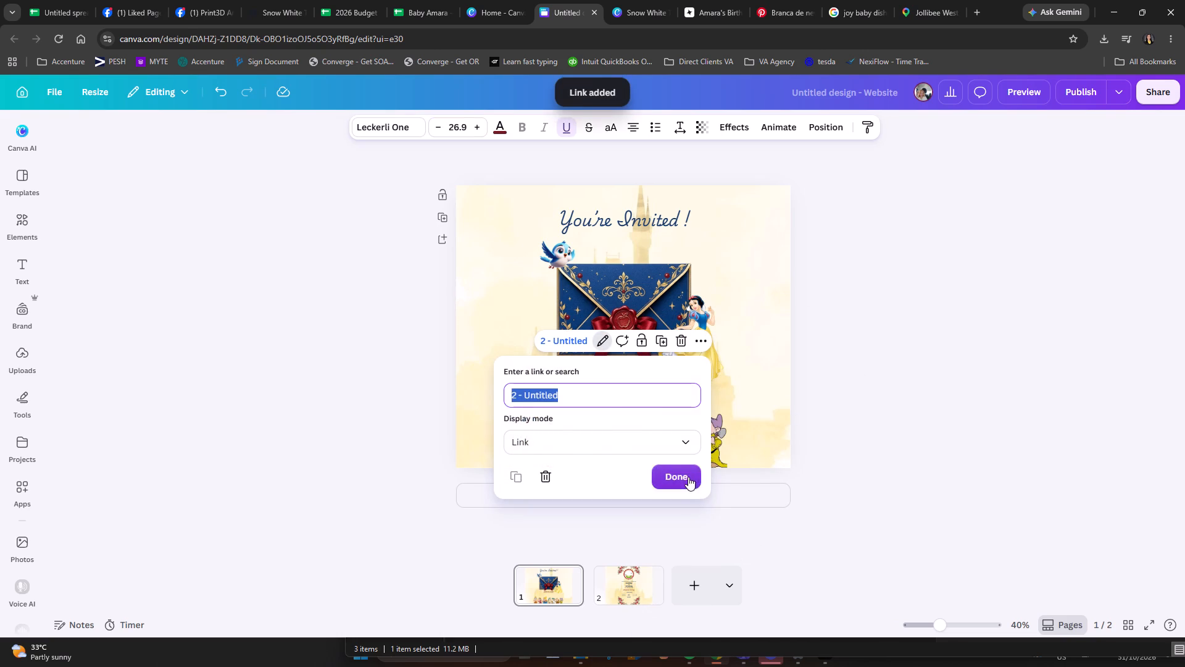
pyautogui.click(688, 477)
pyautogui.click(795, 379)
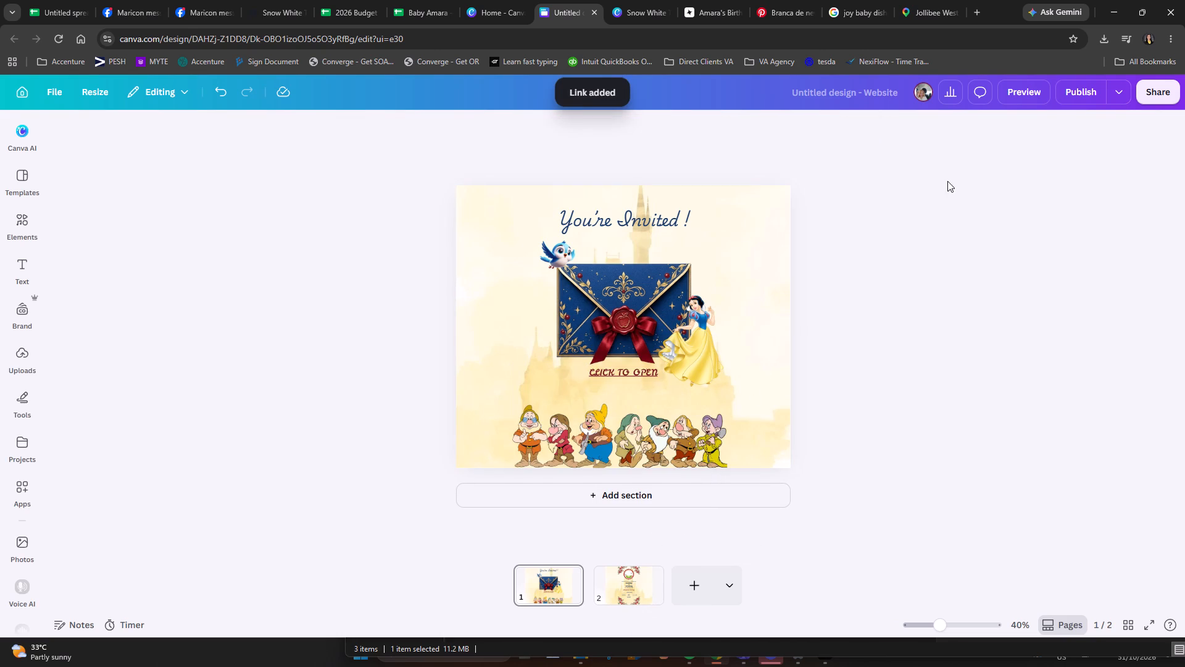
# Preview the website full screen in desktop view, test the "CLICK TO OPEN" link and look through page 2.
pyautogui.click(1032, 95)
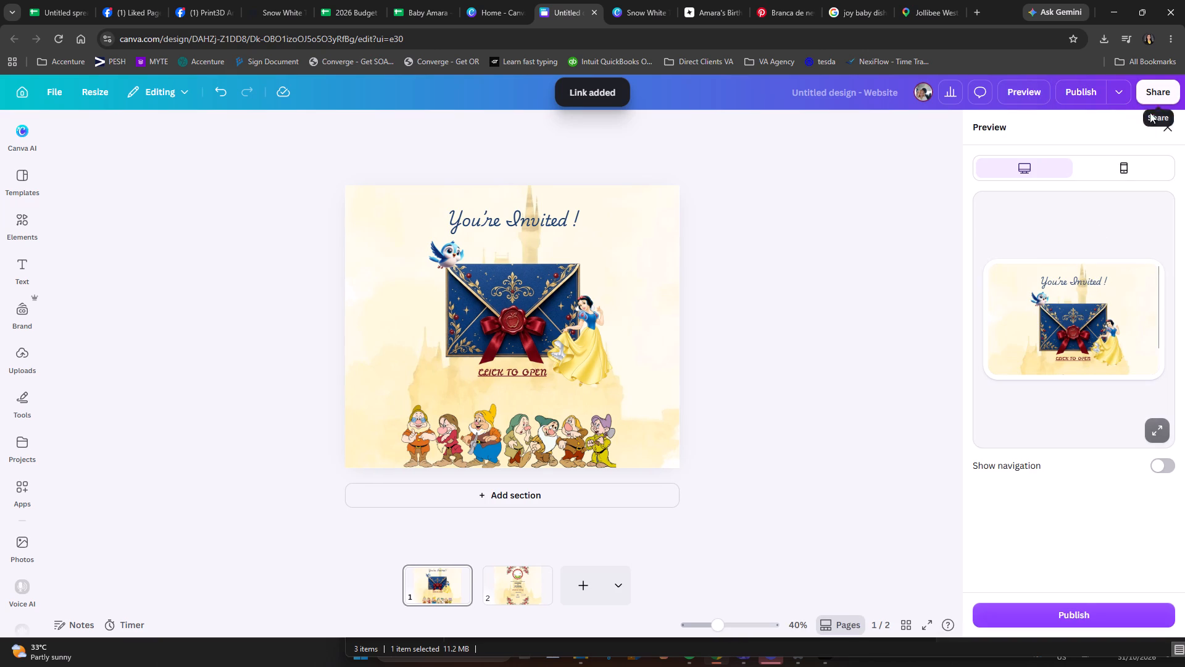
pyautogui.click(1156, 434)
pyautogui.click(615, 597)
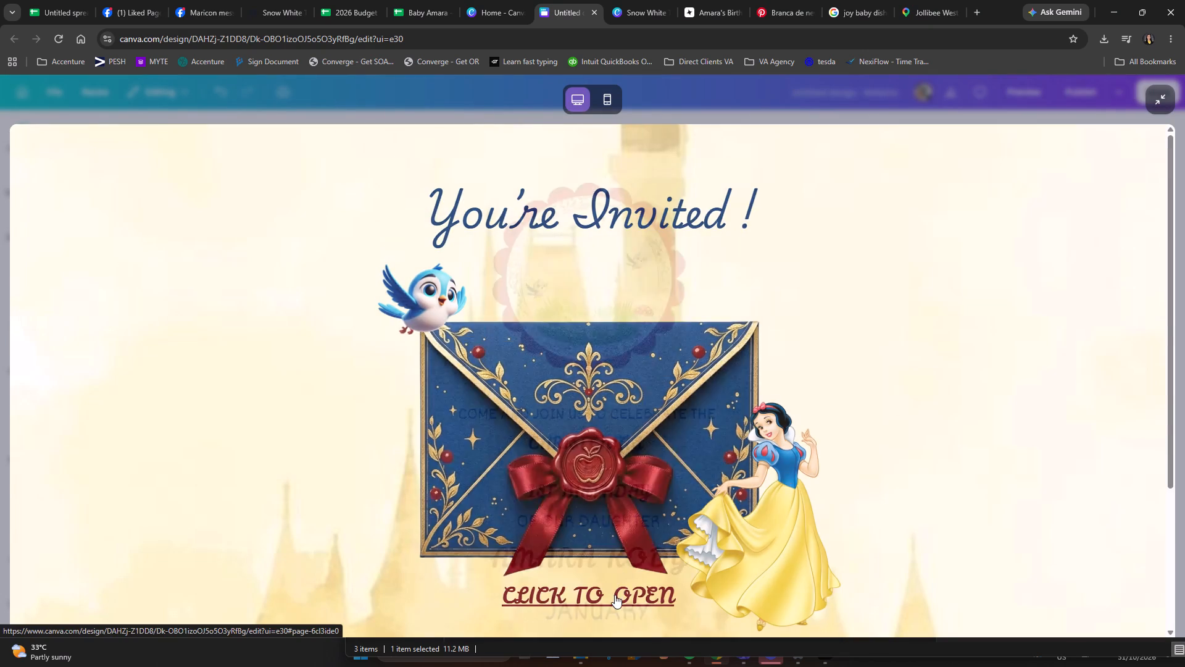
pyautogui.scroll(-3, 630, 532)
pyautogui.click(597, 467)
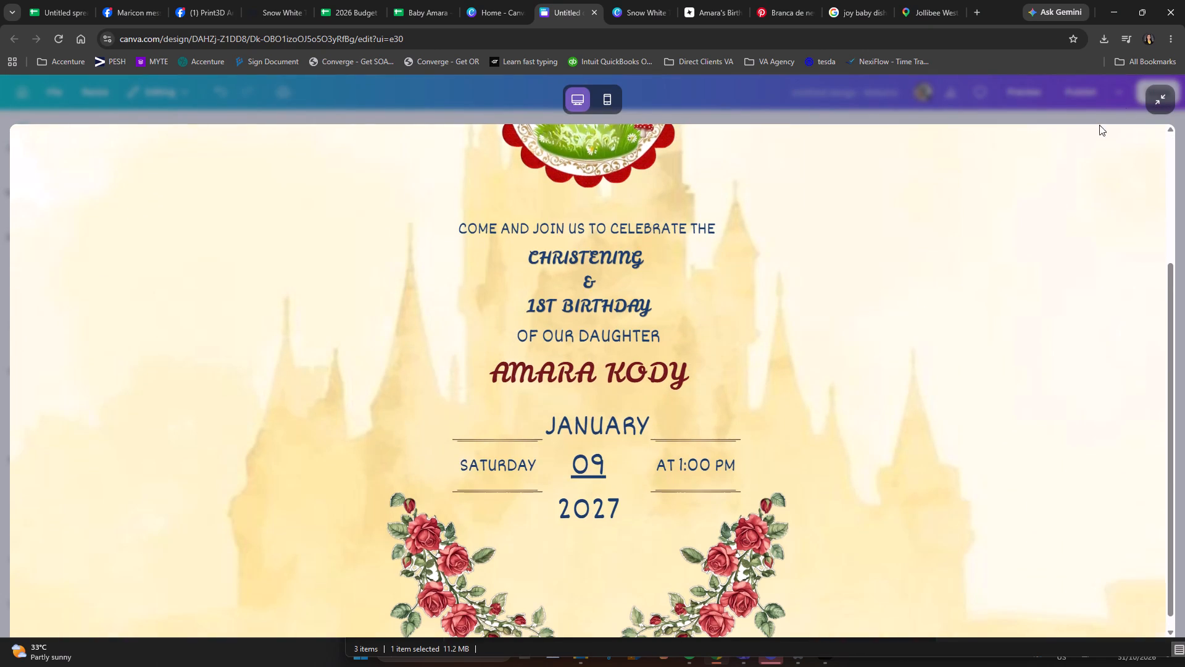
pyautogui.click(721, 112)
pyautogui.scroll(4, 831, 398)
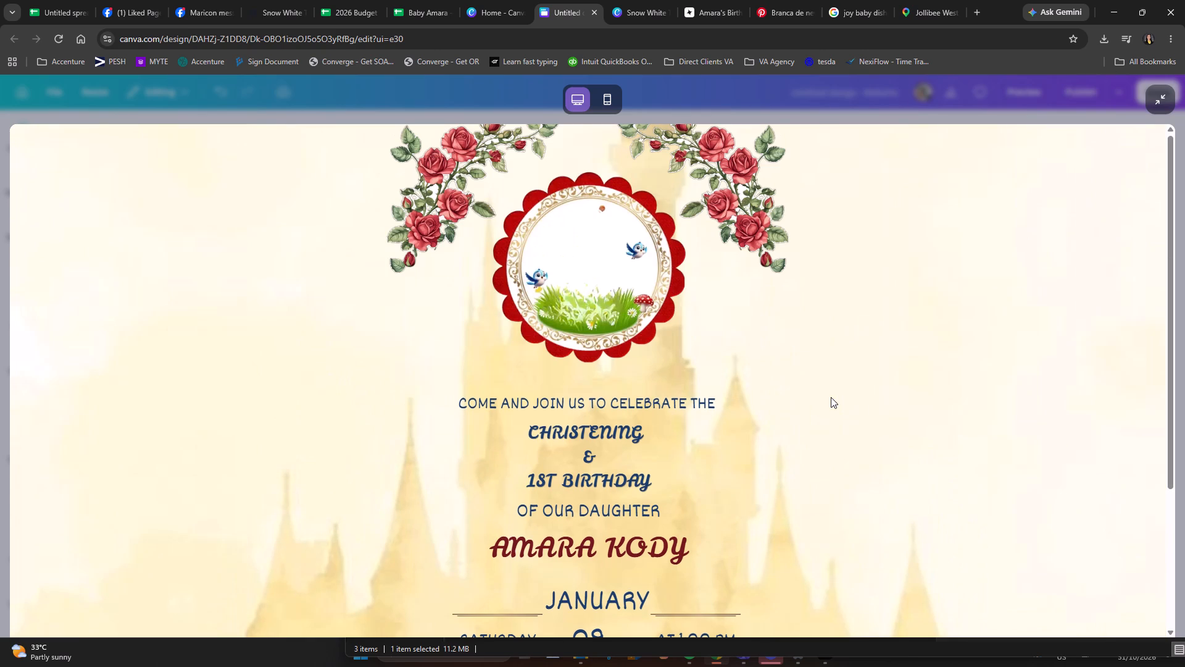
# Preview the website in mobile view, test the "CLICK TO OPEN" link and check the page 2 layout.
pyautogui.click(607, 91)
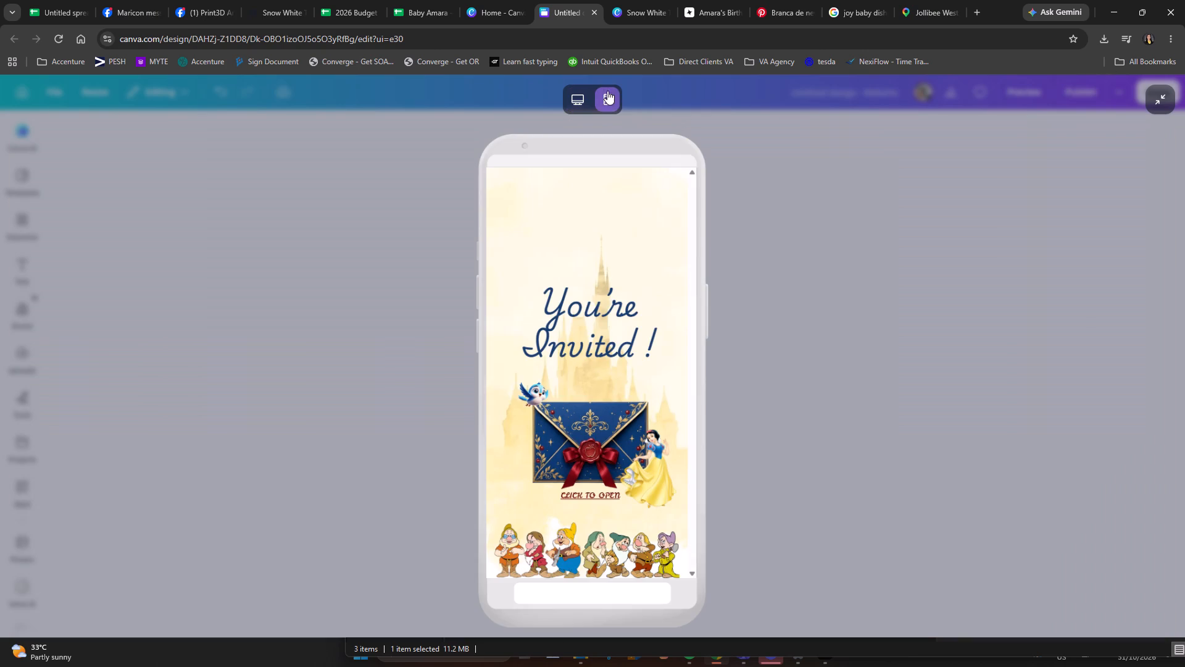
pyautogui.scroll(-2, 639, 316)
pyautogui.click(606, 492)
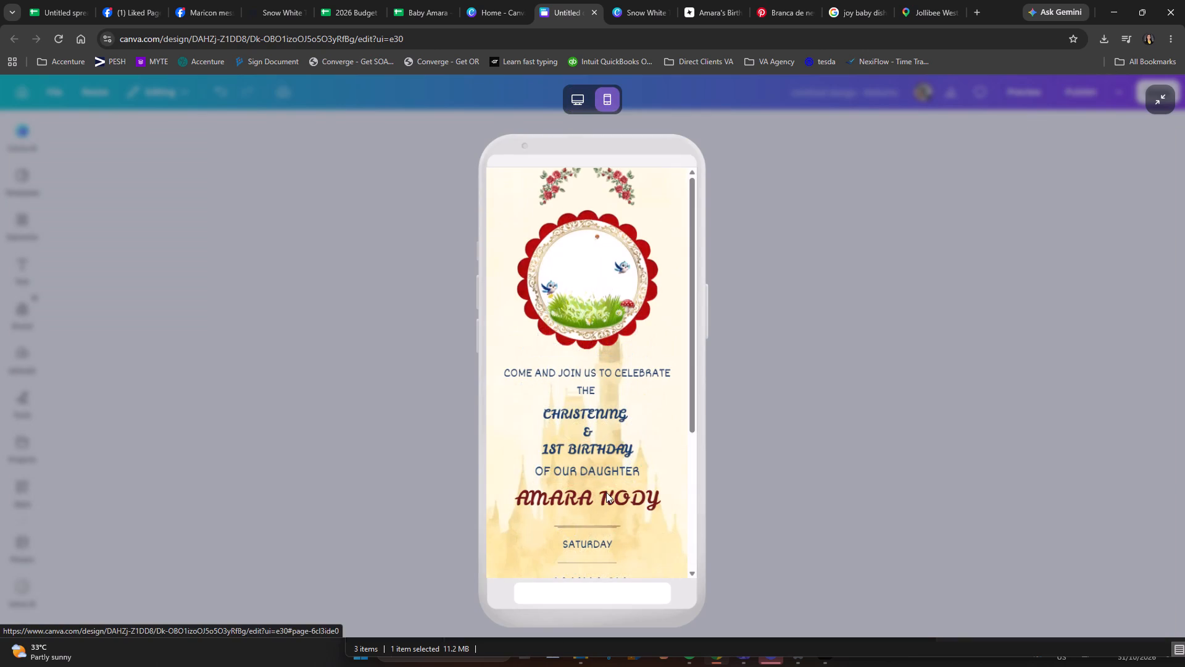
pyautogui.scroll(2, 615, 376)
pyautogui.scroll(-3, 640, 330)
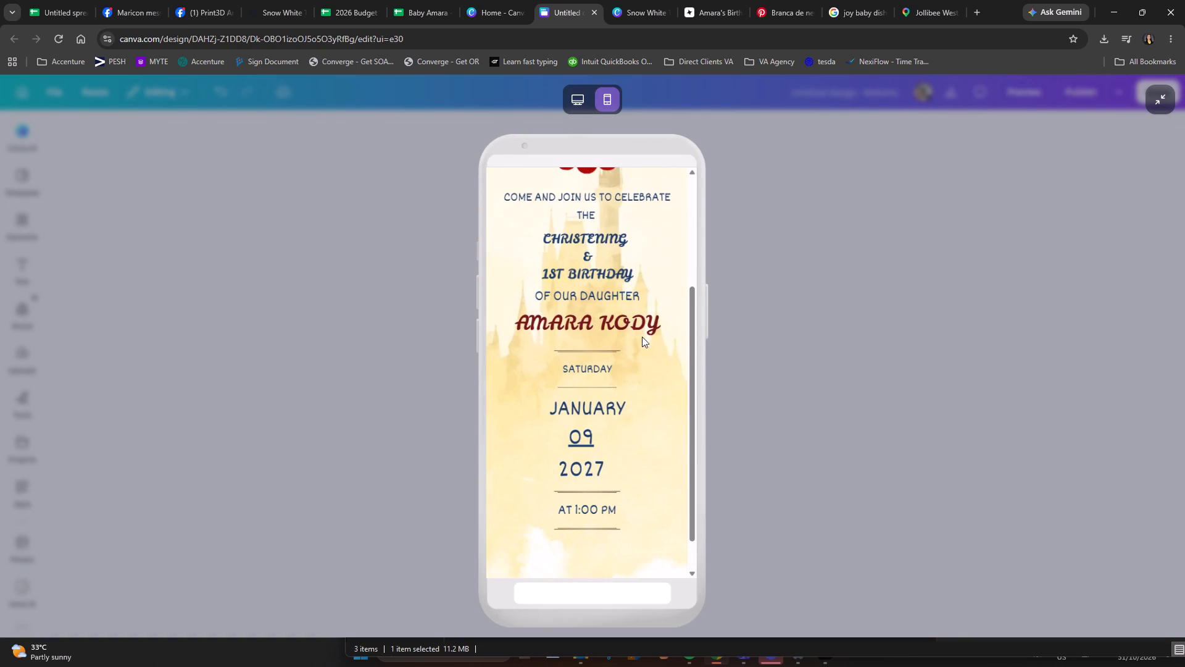
pyautogui.scroll(-5, 647, 363)
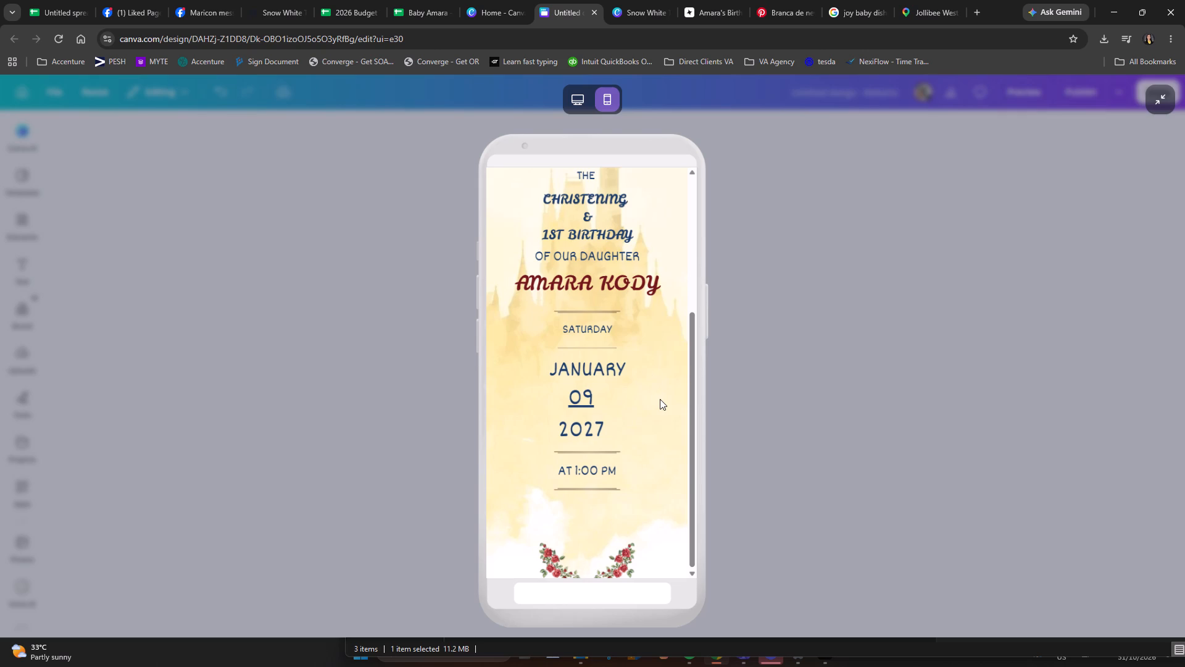
pyautogui.scroll(2, 660, 399)
# Retest the "CLICK TO OPEN" link in the desktop preview, check page 2 and exit the full-screen preview.
pyautogui.click(578, 91)
pyautogui.scroll(-4, 656, 384)
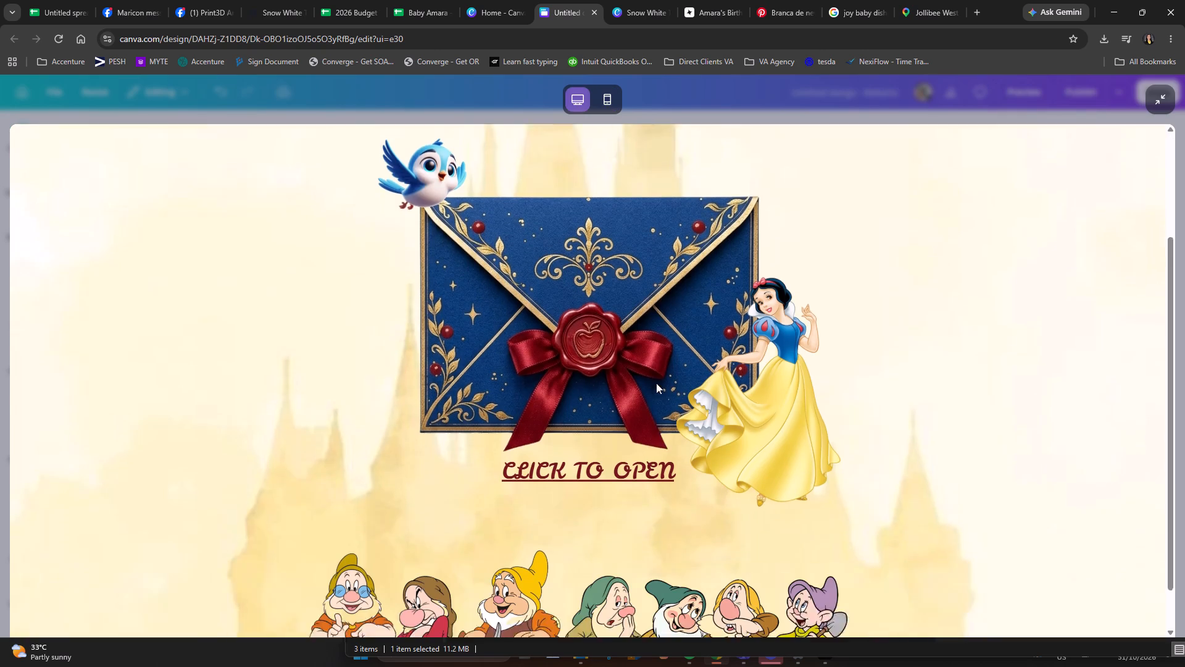
pyautogui.scroll(-3, 656, 383)
pyautogui.click(630, 399)
pyautogui.scroll(-8, 631, 403)
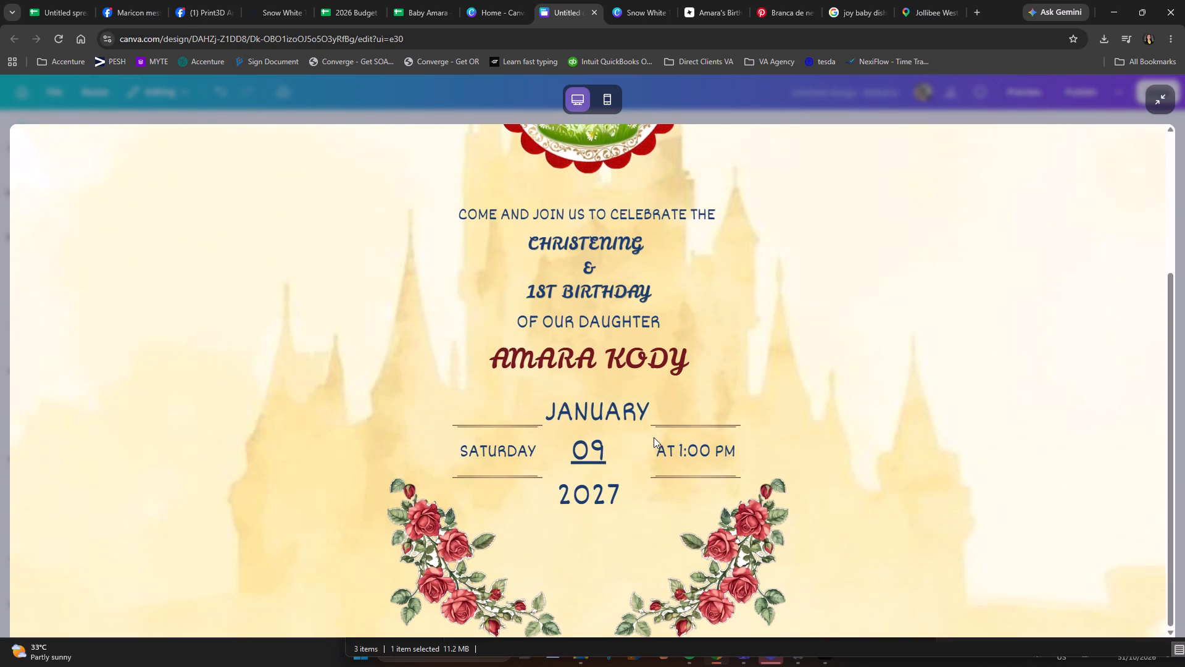
pyautogui.click(1152, 98)
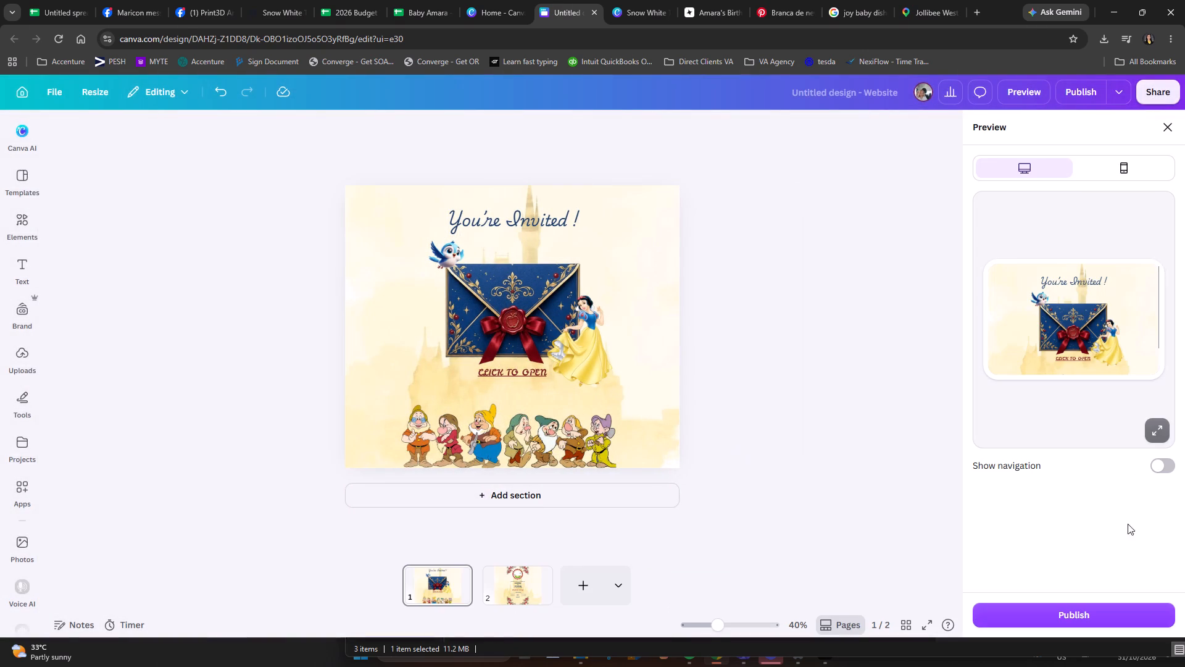
# Publish the invitation as a website at the suggested URL.
pyautogui.click(1165, 91)
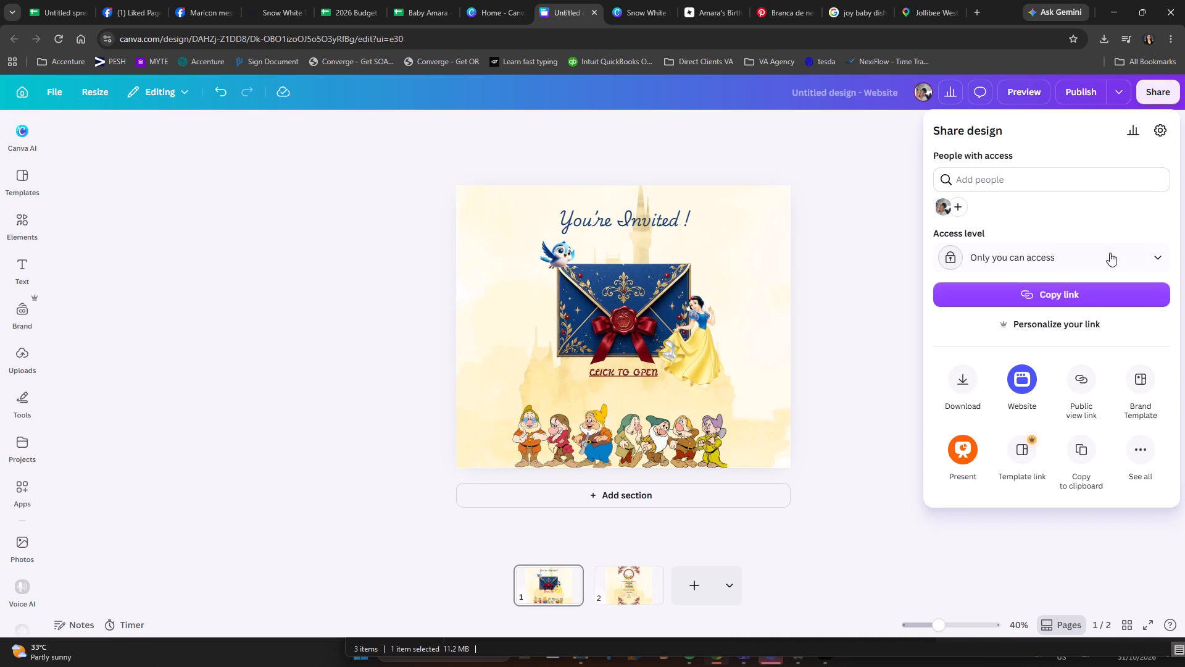
pyautogui.click(1021, 381)
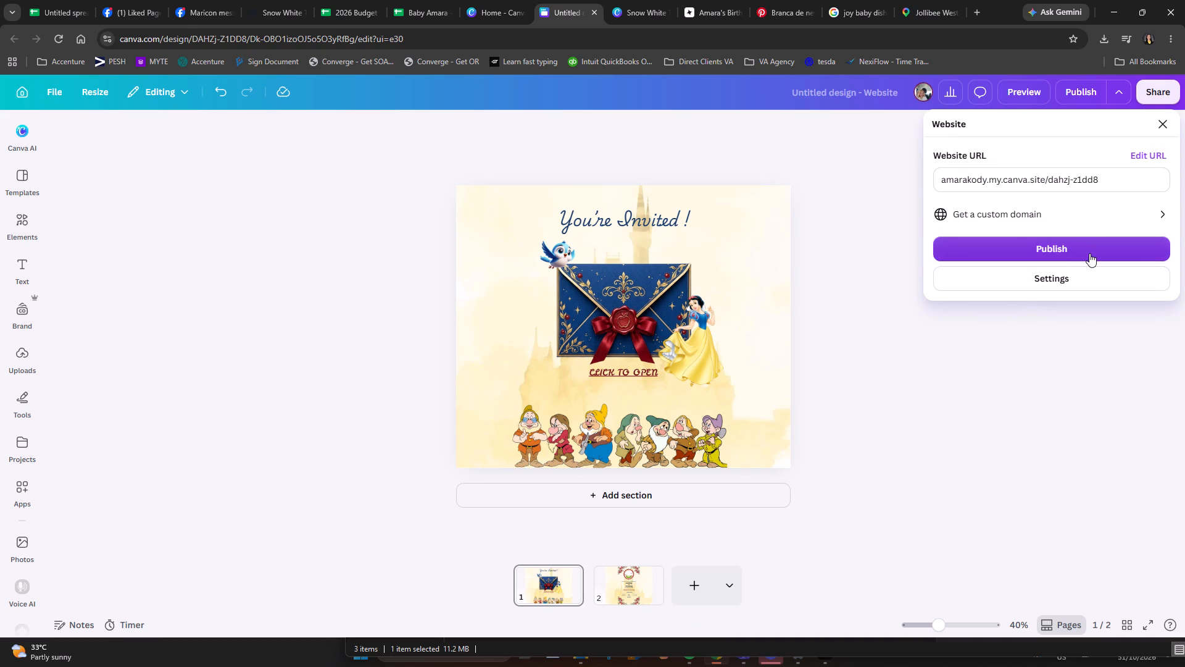
pyautogui.click(1089, 253)
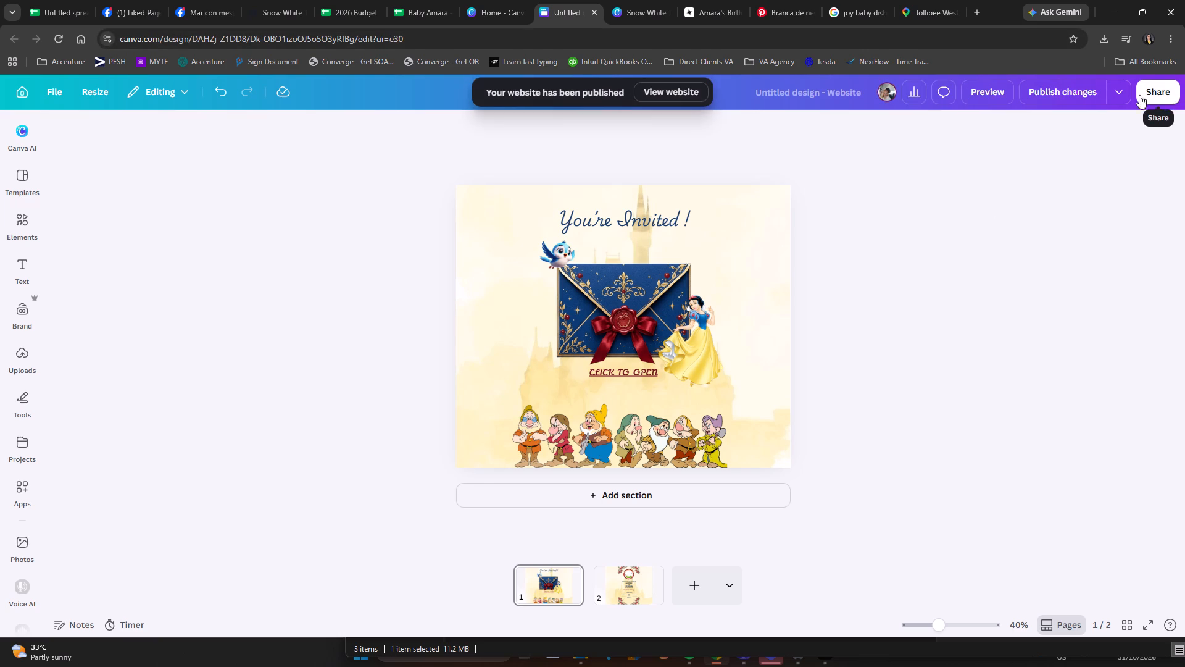
# Open the sharing options with the QR code for the live website, leaving its URL as it is.
pyautogui.click(1100, 86)
pyautogui.click(1126, 90)
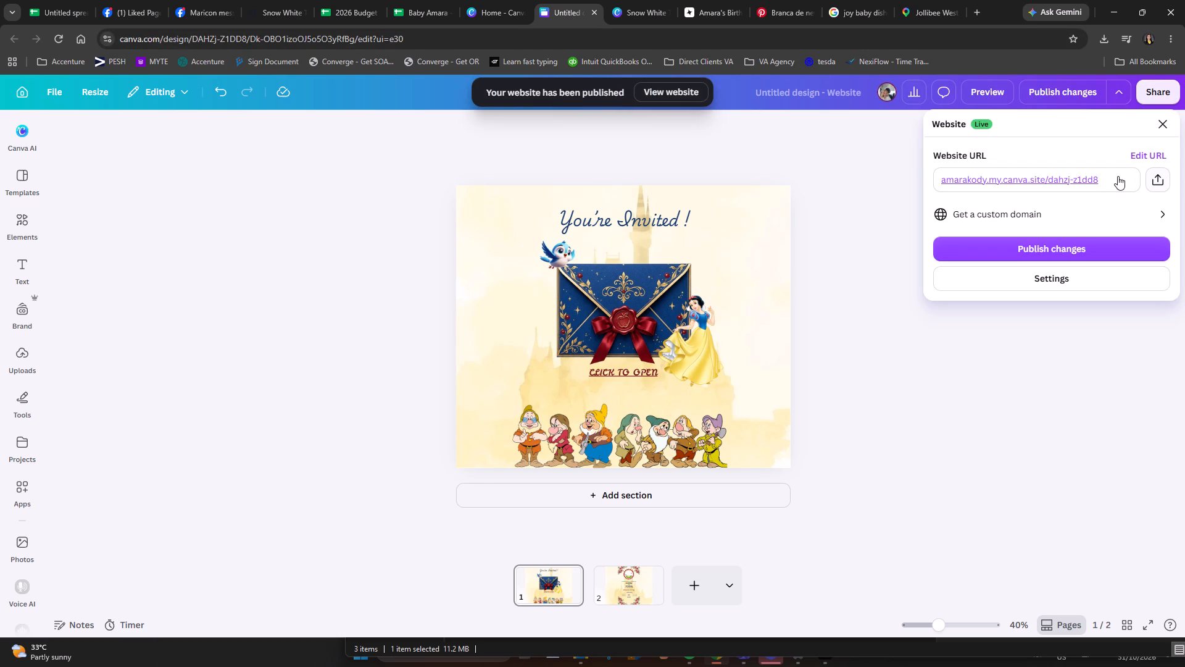
pyautogui.click(1104, 177)
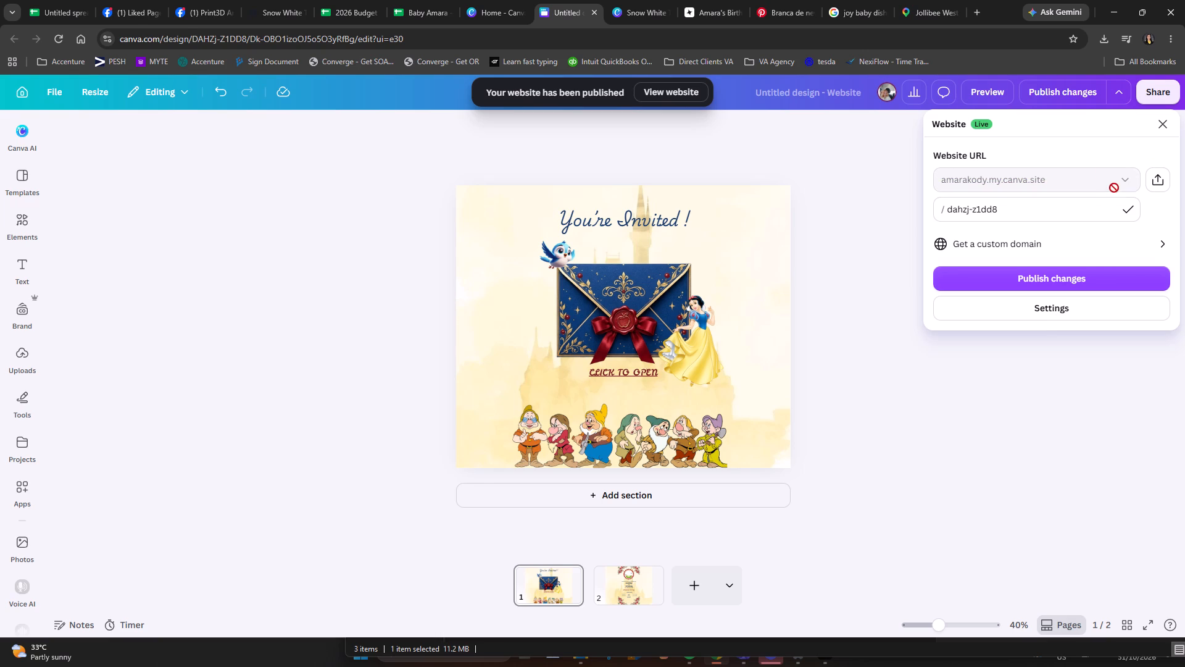
pyautogui.click(1126, 183)
pyautogui.click(1134, 214)
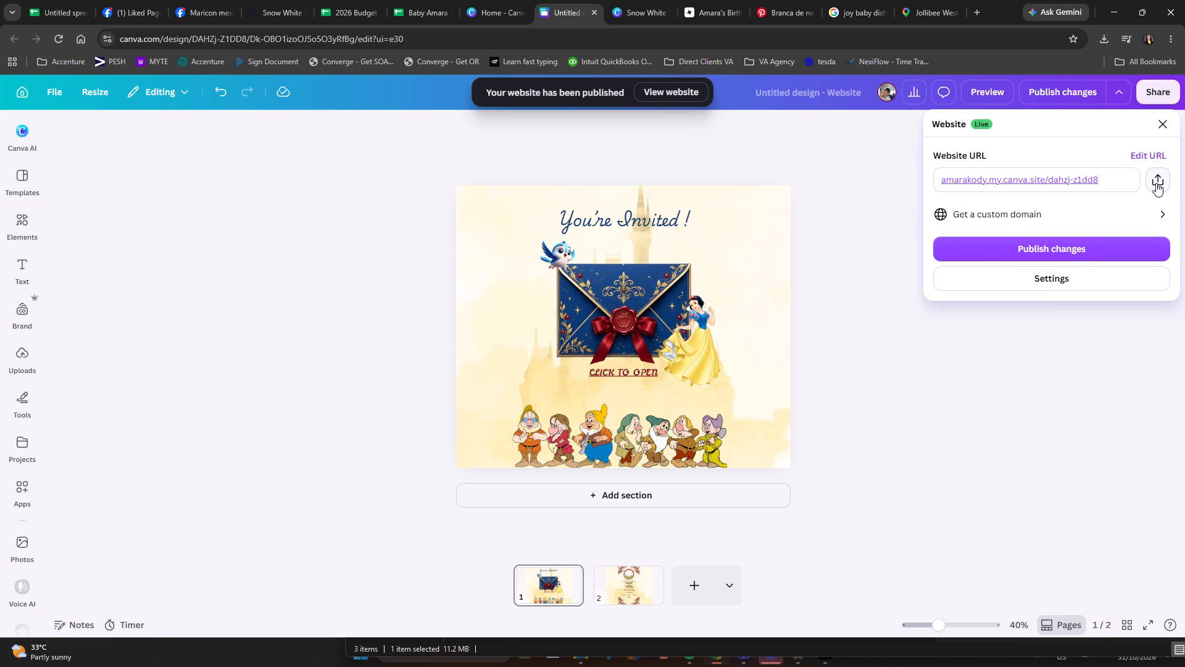
pyautogui.click(1156, 183)
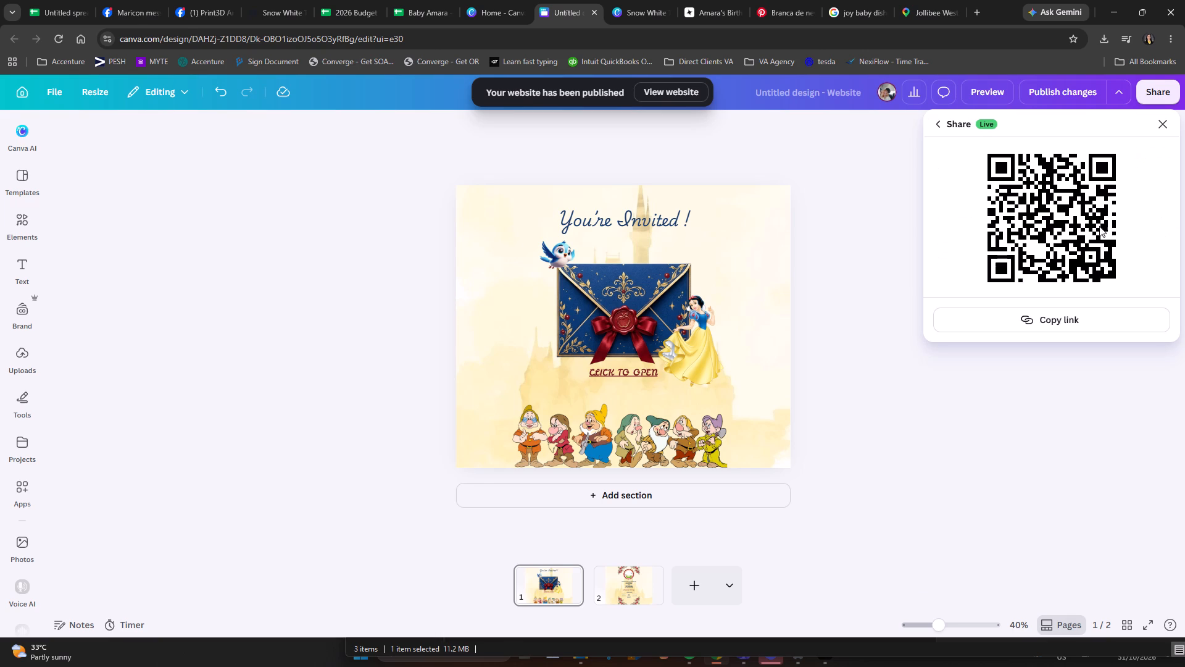